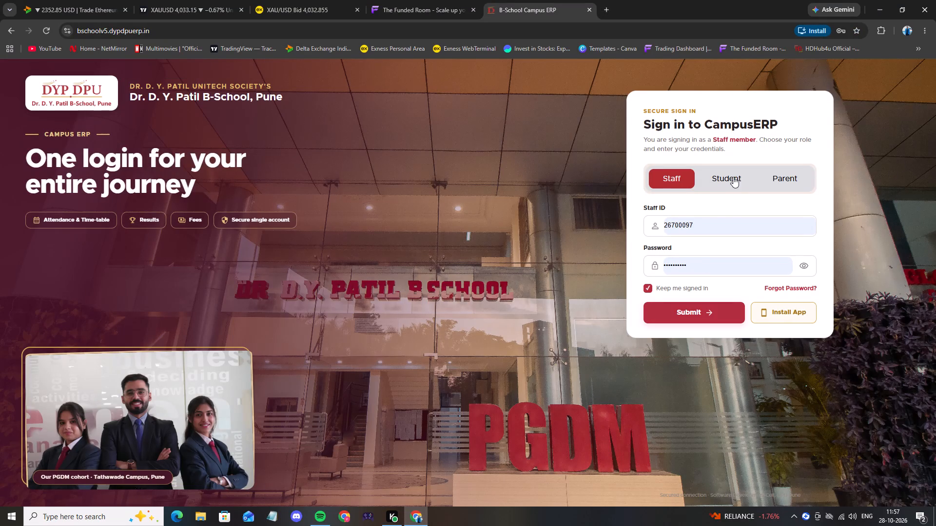
Sign in to CampusERP as a student with the saved credentials.
click(731, 176)
click(703, 323)
click(677, 317)
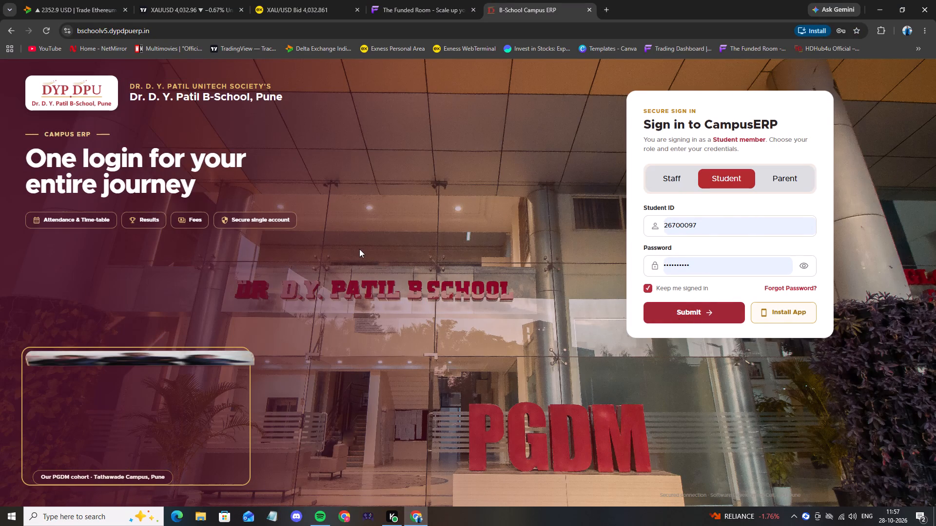
scroll(78, 296, down, 2)
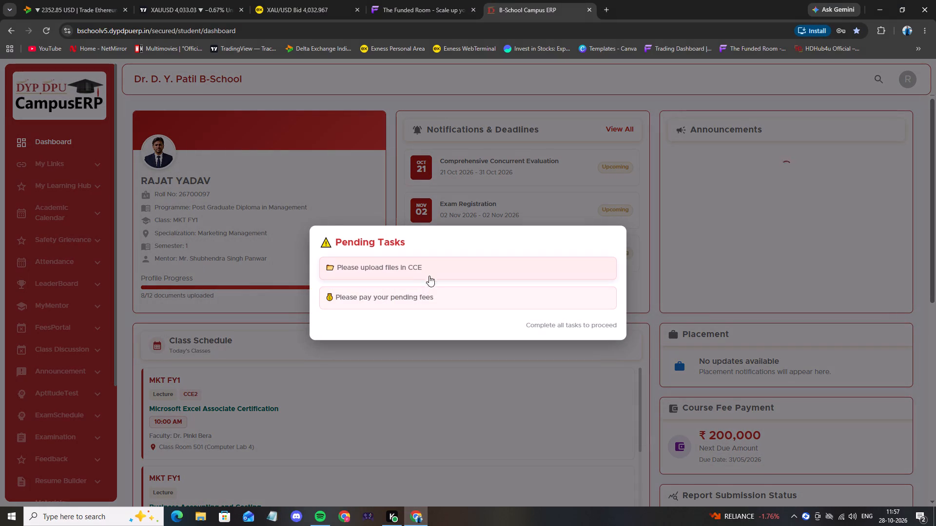
Open the pending fees task and review the fee payment summary, the Fees Receipt form and the Receipt Register.
click(430, 291)
scroll(344, 293, down, 3)
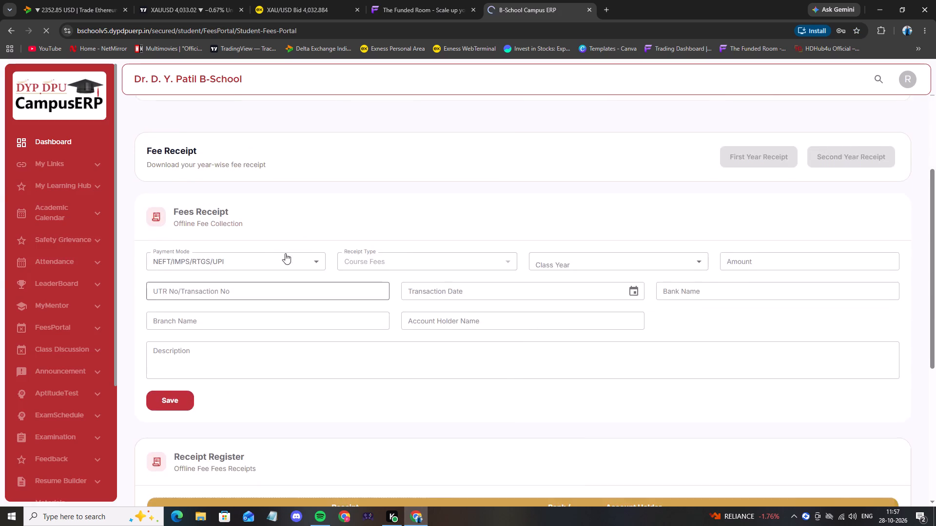
scroll(265, 243, up, 3)
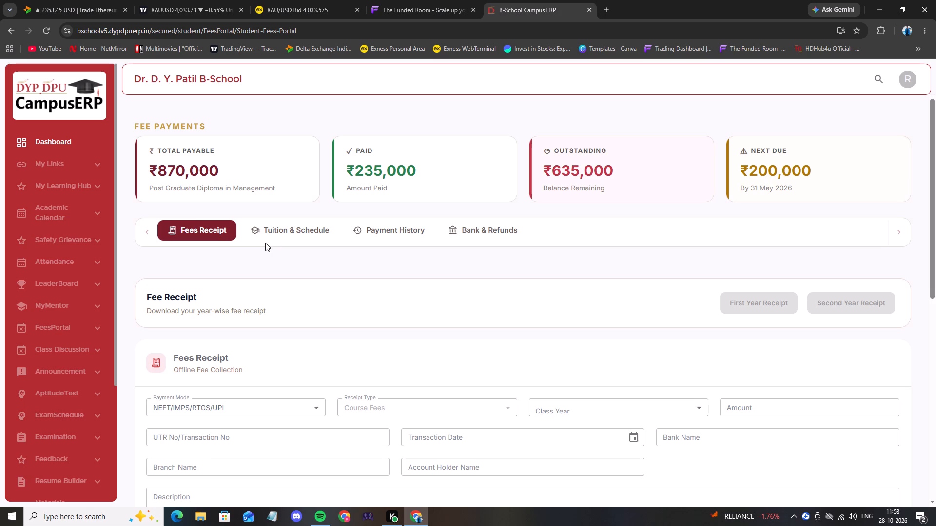
scroll(239, 216, down, 3)
scroll(280, 298, down, 3)
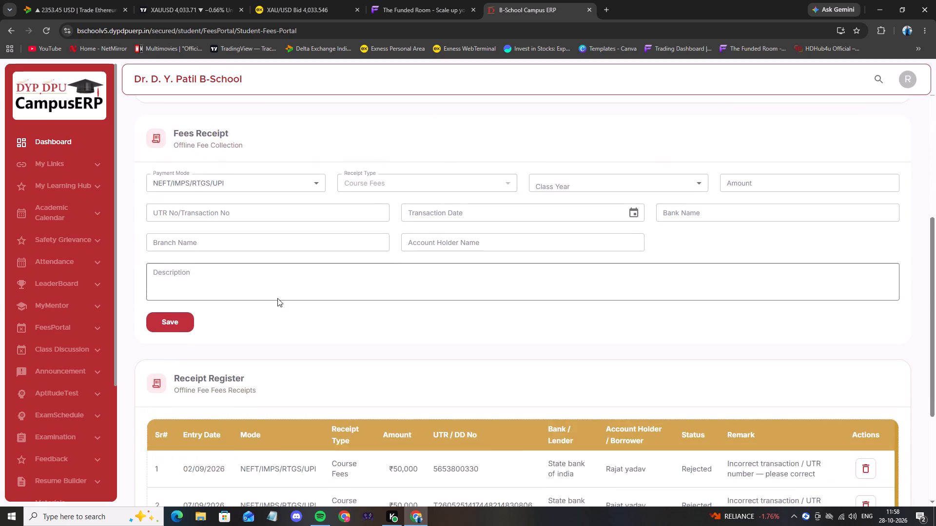
scroll(302, 276, down, 4)
scroll(426, 260, up, 7)
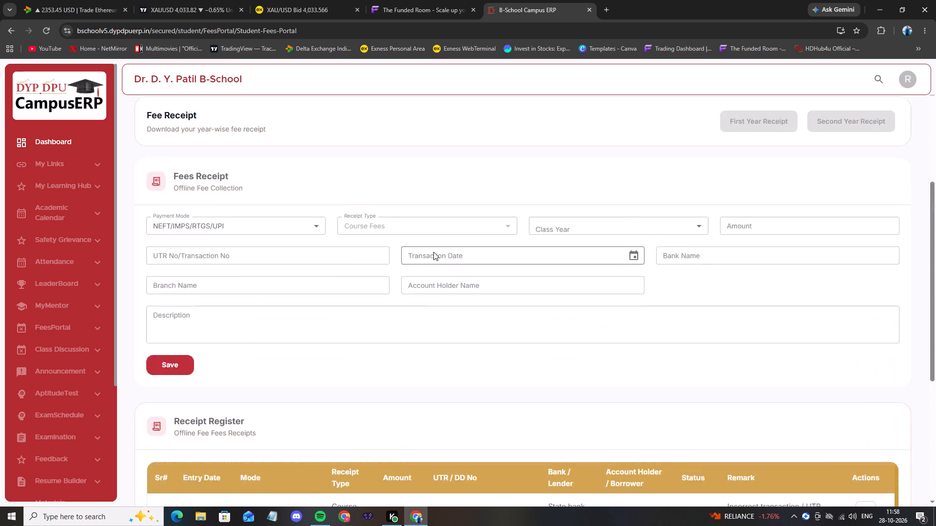
scroll(433, 252, up, 3)
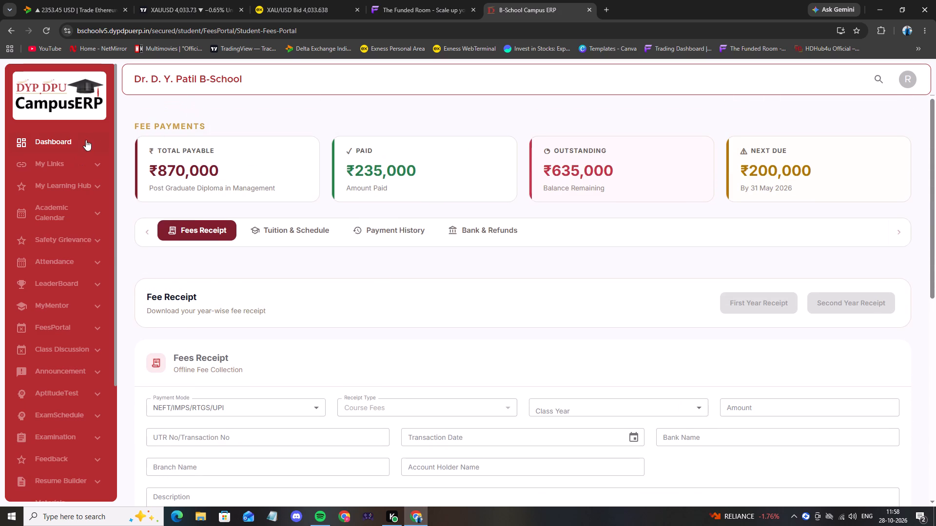
Return to the dashboard, open the pending CCE file upload task, and list the Semester 1 assignments for exam type CCE2.
click(84, 140)
click(373, 270)
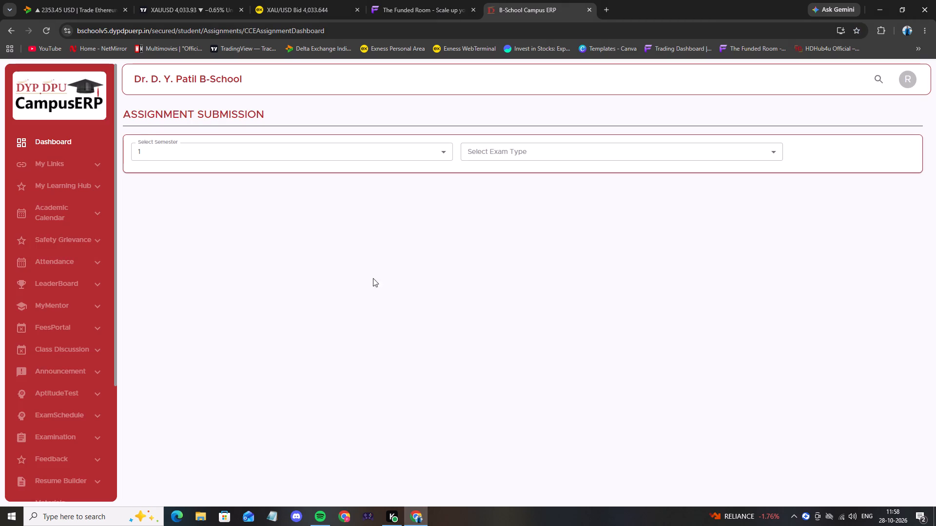
click(74, 140)
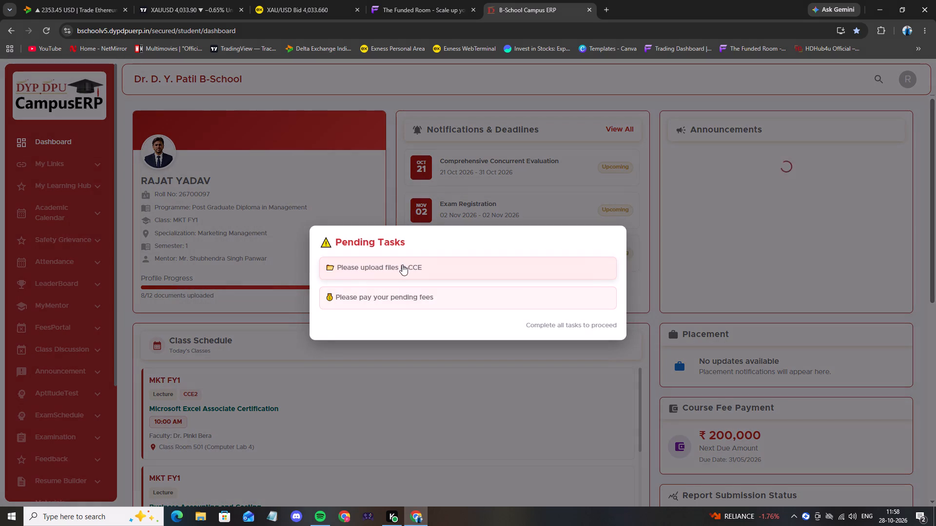
scroll(331, 452, down, 2)
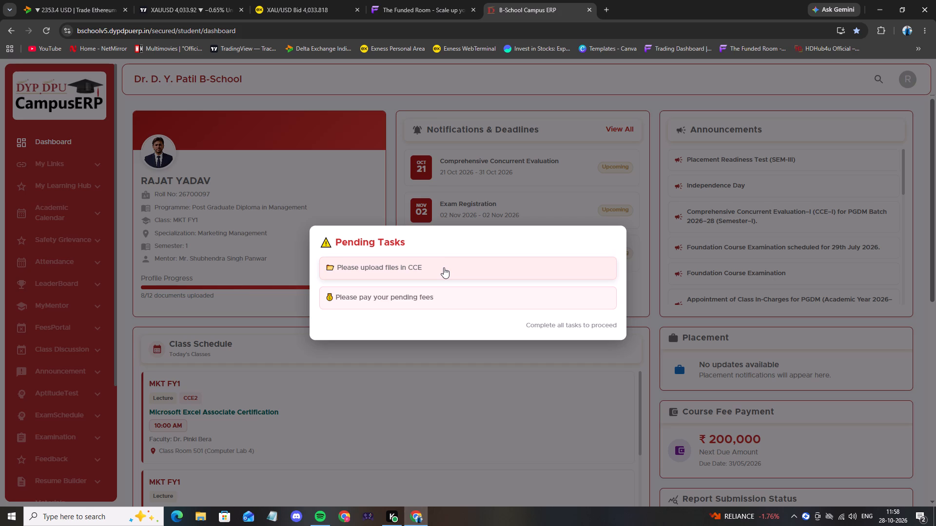
click(444, 267)
click(569, 146)
click(531, 188)
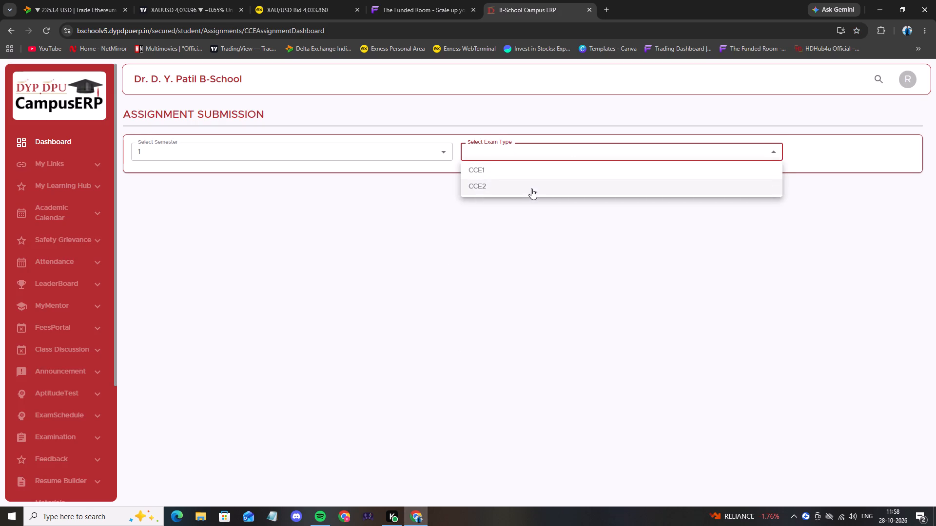
Download the document for the Microsoft Excel Associate Certification (Class test) assignment and dismiss the download notice.
scroll(378, 321, down, 20)
scroll(378, 321, down, 10)
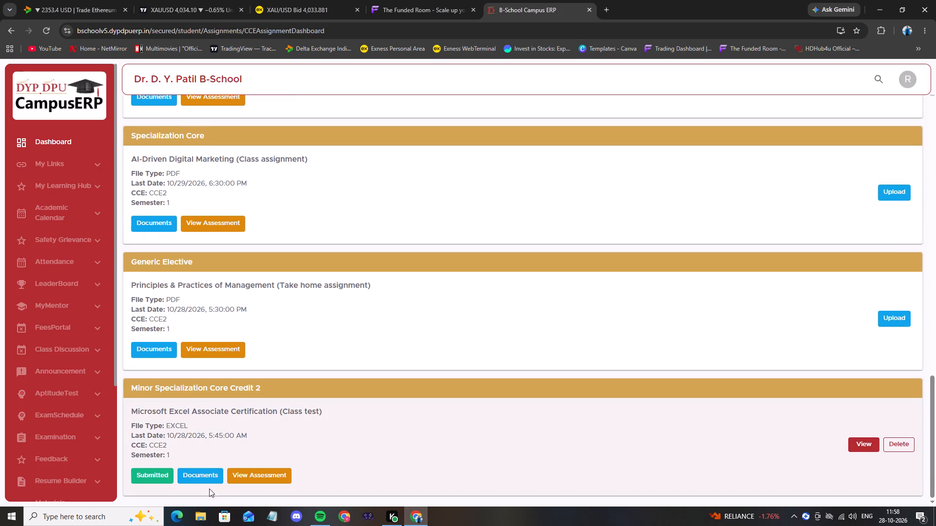
click(207, 474)
click(561, 300)
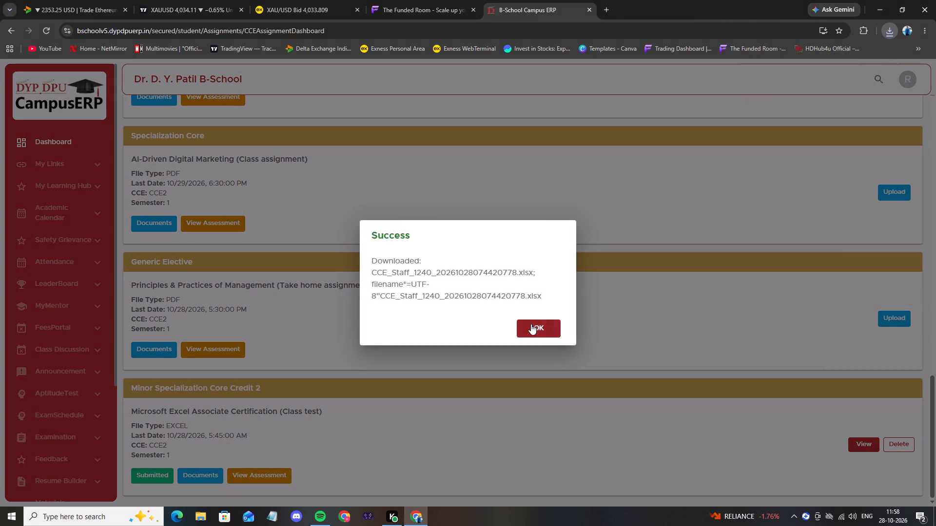
click(531, 324)
Show the downloaded XLSX file in the Downloads folder in File Explorer.
click(885, 34)
click(863, 75)
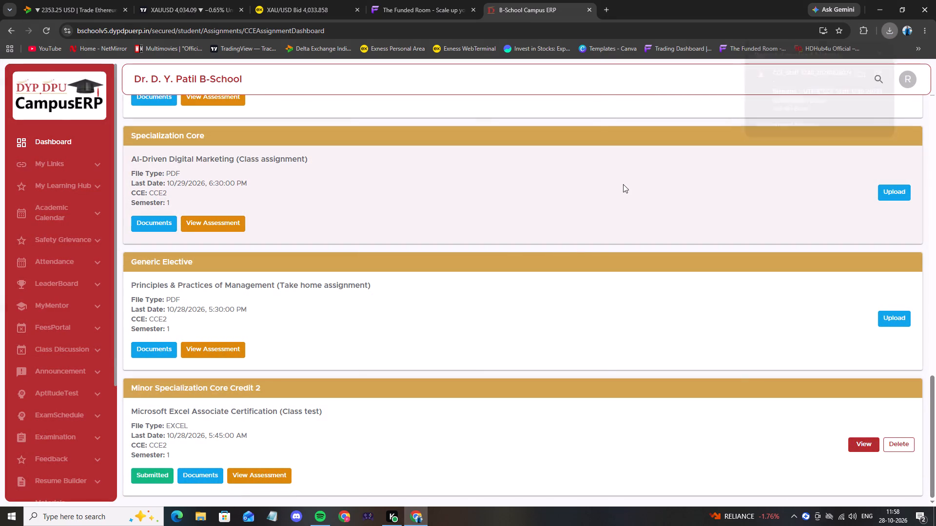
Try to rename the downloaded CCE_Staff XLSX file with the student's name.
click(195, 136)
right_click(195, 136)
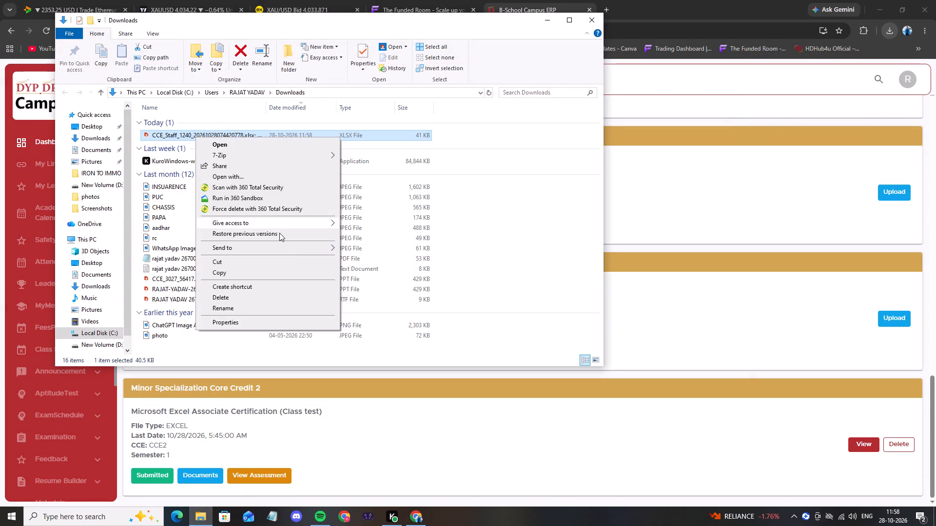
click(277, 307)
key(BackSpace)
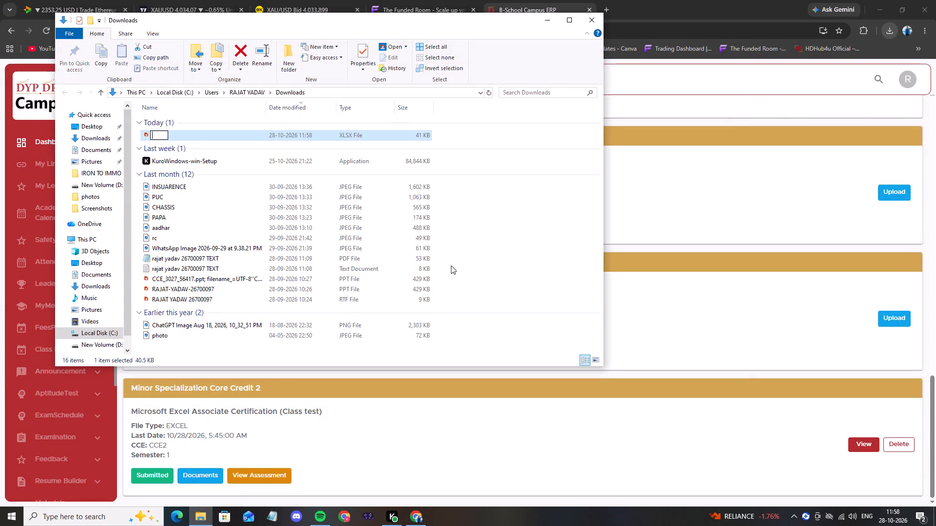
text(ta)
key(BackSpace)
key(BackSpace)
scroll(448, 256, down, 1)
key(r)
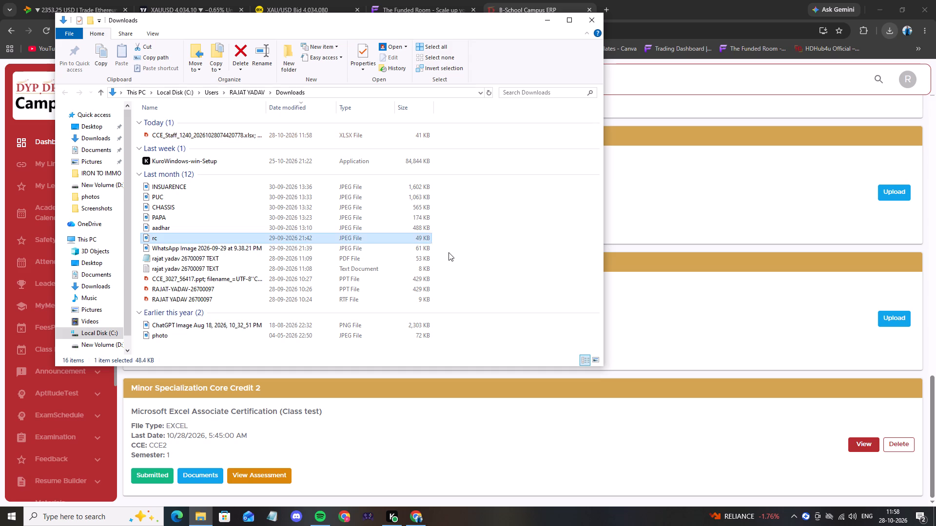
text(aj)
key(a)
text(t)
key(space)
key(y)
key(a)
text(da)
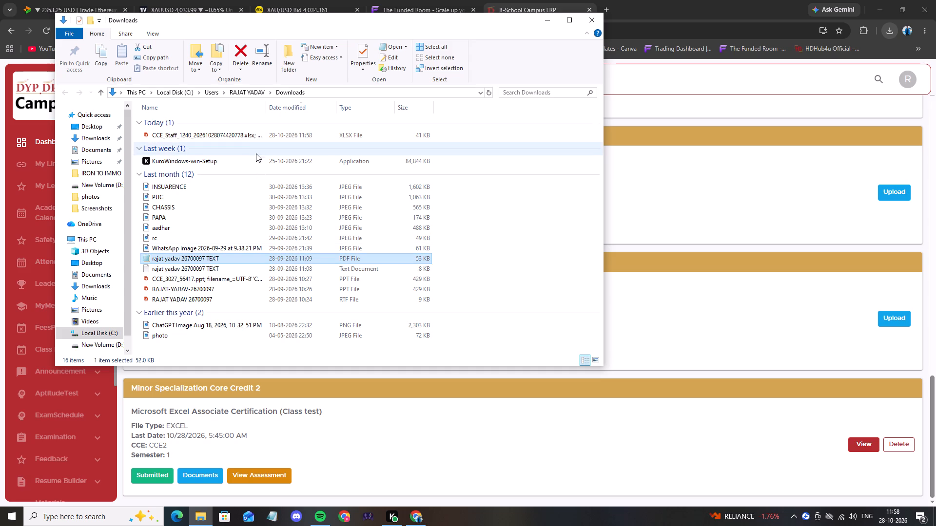
Rename the downloaded CCE_Staff XLSX file as the student's full name in lowercase followed by the student ID, separated by spaces.
click(238, 136)
right_click(238, 136)
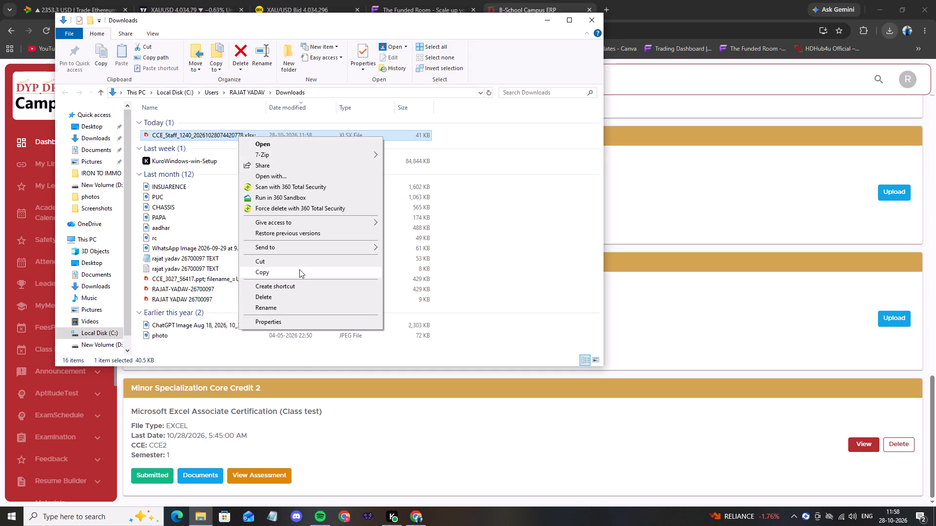
click(304, 305)
key(BackSpace)
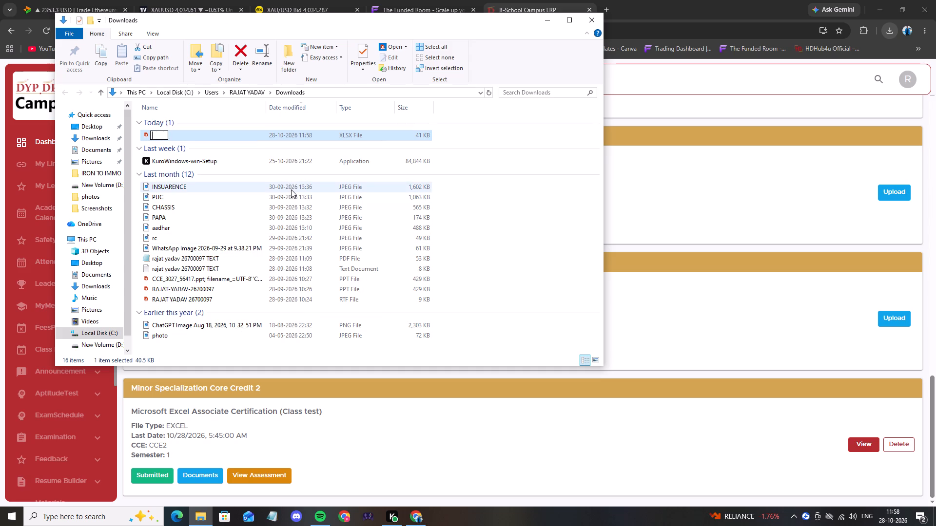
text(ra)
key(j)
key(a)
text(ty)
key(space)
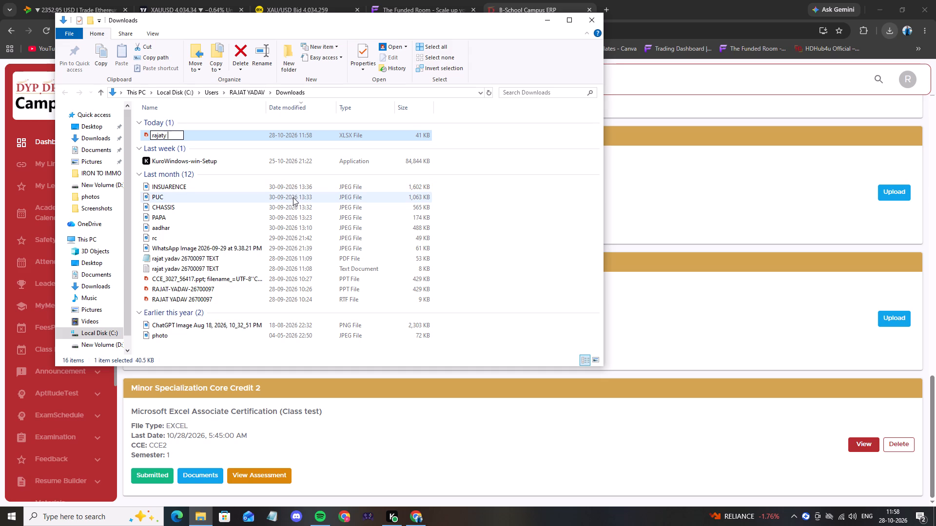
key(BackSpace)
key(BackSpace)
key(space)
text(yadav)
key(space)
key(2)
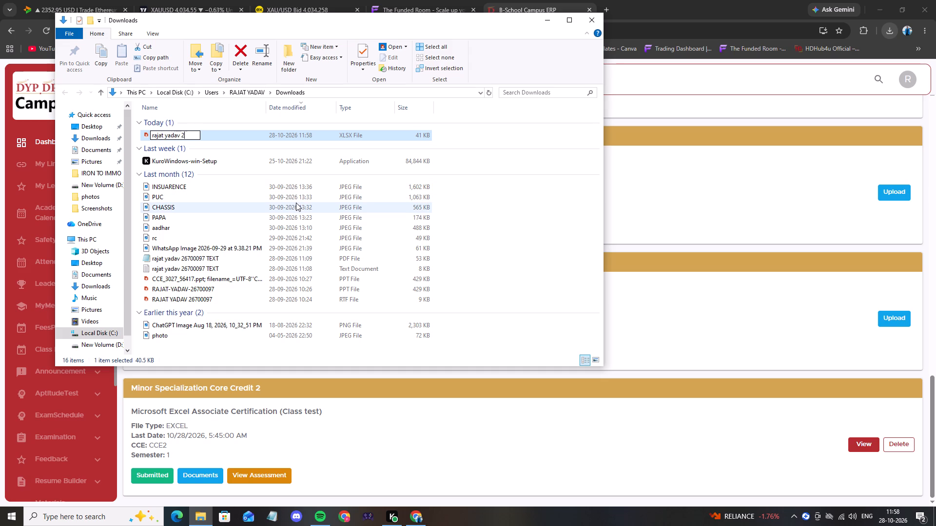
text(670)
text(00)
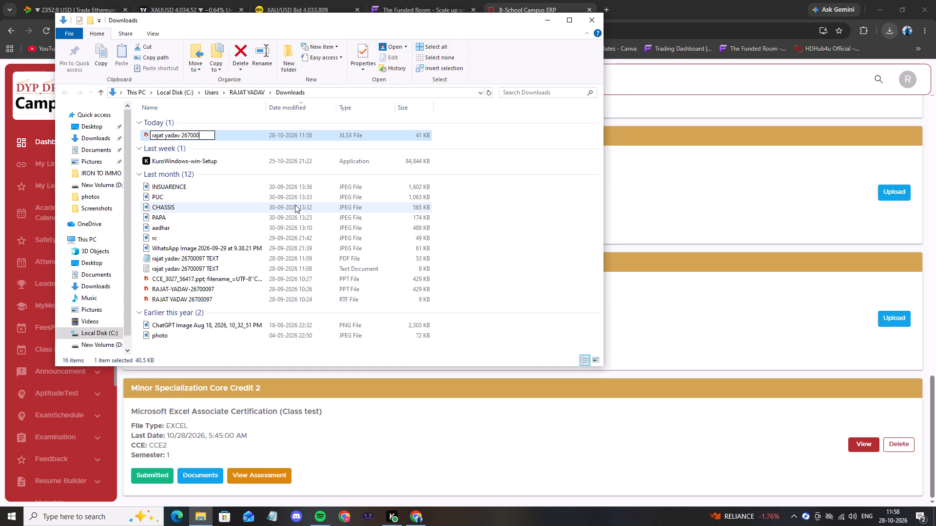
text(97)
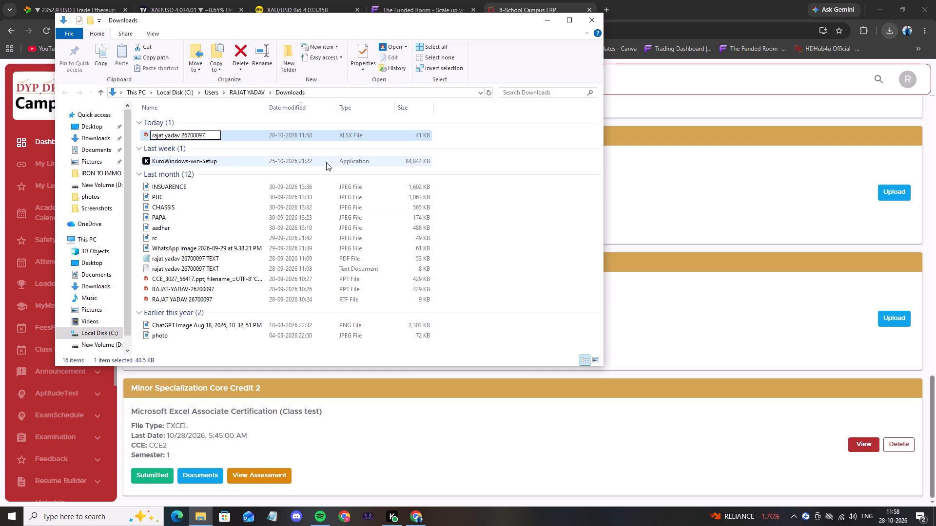
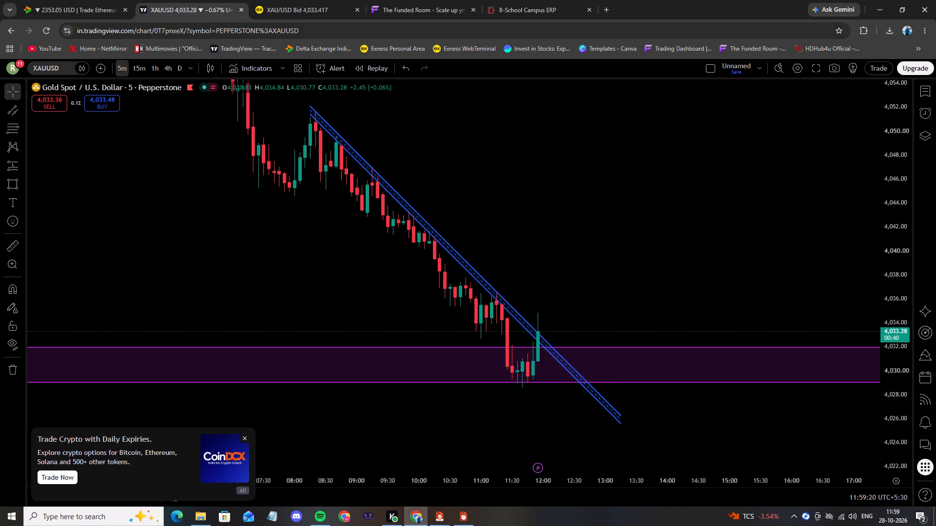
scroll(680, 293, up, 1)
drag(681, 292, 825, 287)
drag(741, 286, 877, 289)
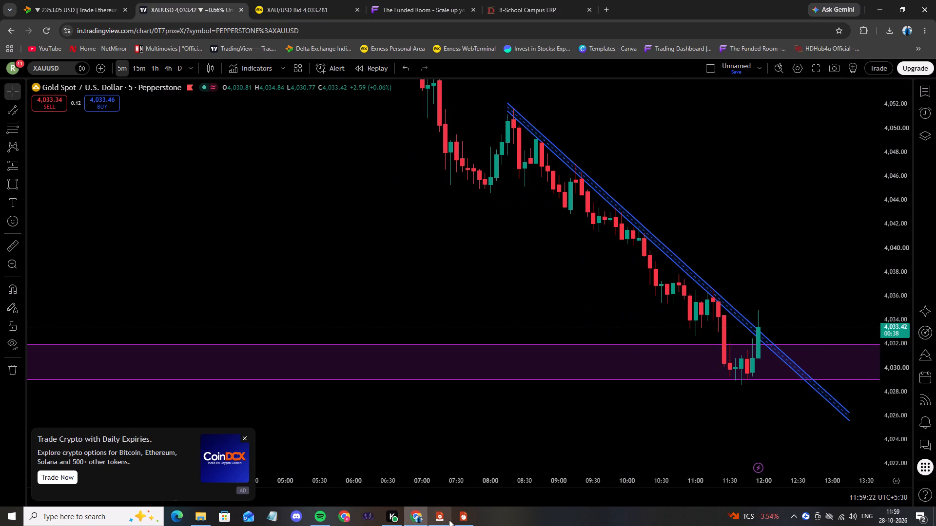
Switch to the certification workbook in PPT Plus Calc and shrink its window to about half the screen width beside the chart.
click(456, 520)
drag(322, 1, 314, 16)
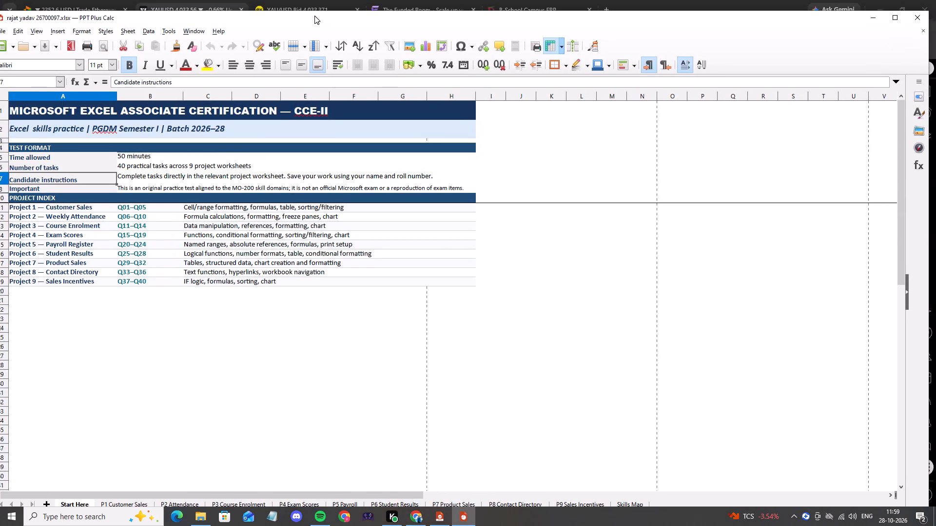
drag(314, 16, 326, 8)
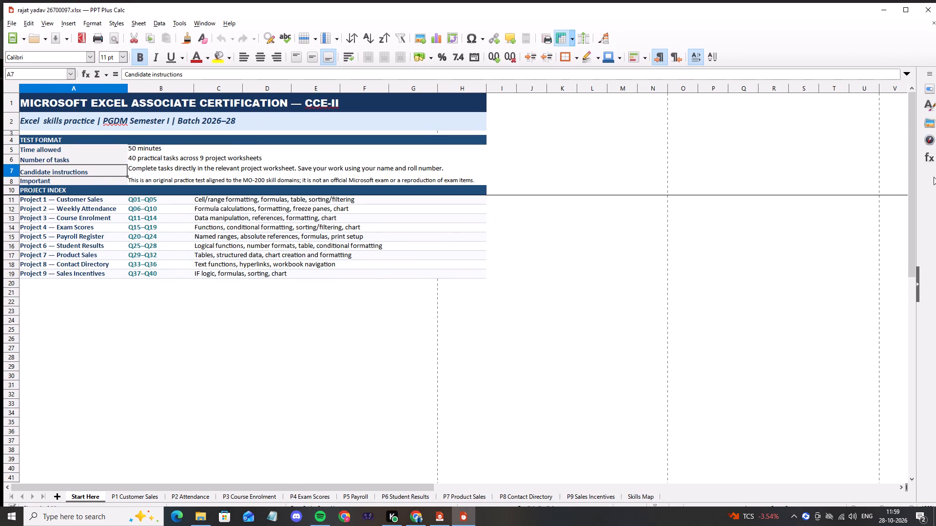
drag(758, 15, 713, 22)
drag(895, 183, 775, 183)
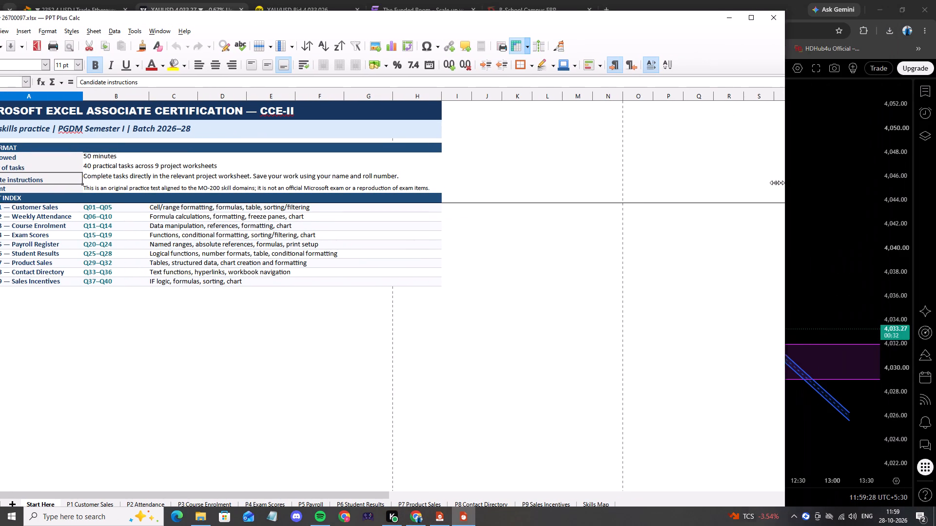
drag(775, 183, 452, 183)
drag(342, 16, 390, 18)
drag(378, 20, 395, 17)
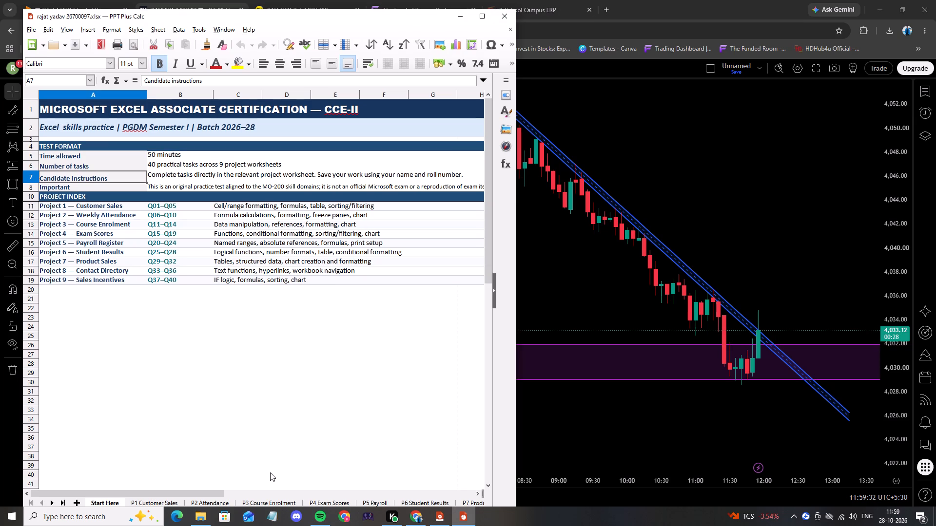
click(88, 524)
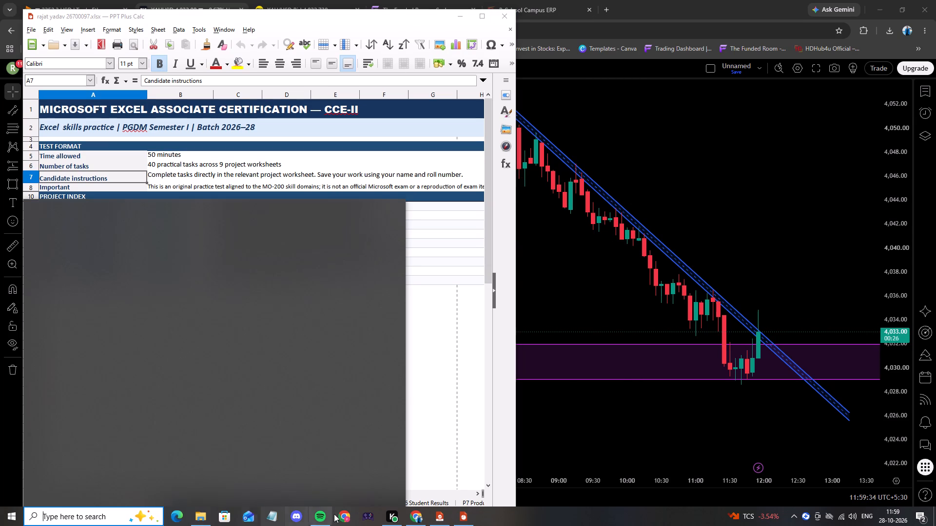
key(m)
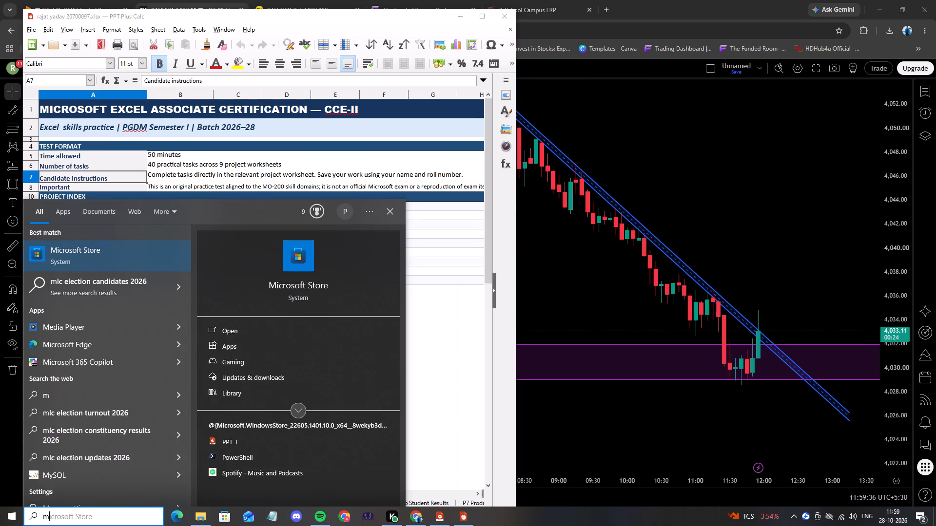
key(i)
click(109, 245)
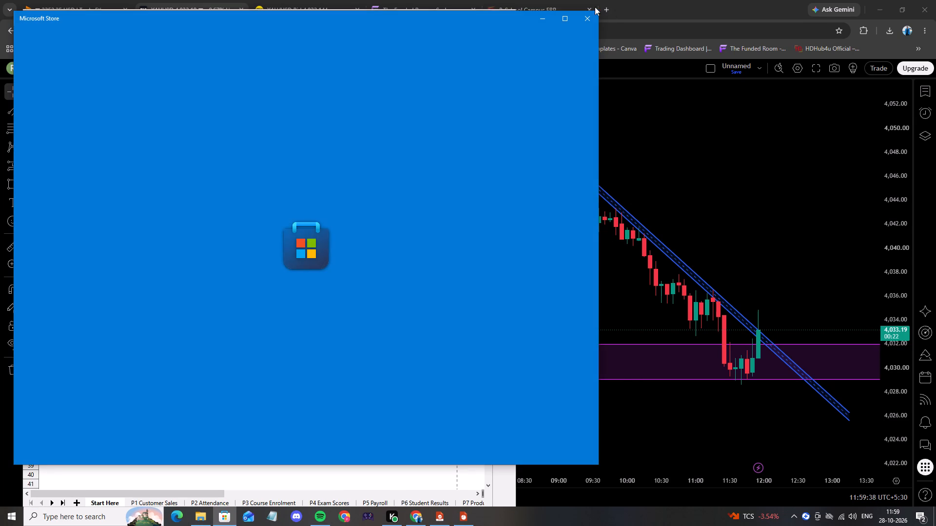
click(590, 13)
Find Microsoft Excel through Windows search and open its web results in Microsoft Edge.
click(107, 517)
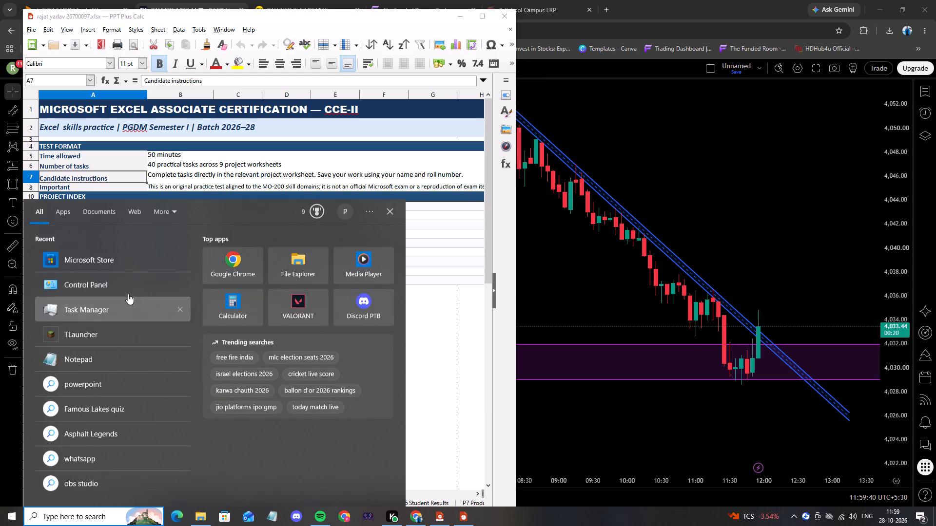
click(97, 522)
text(mi)
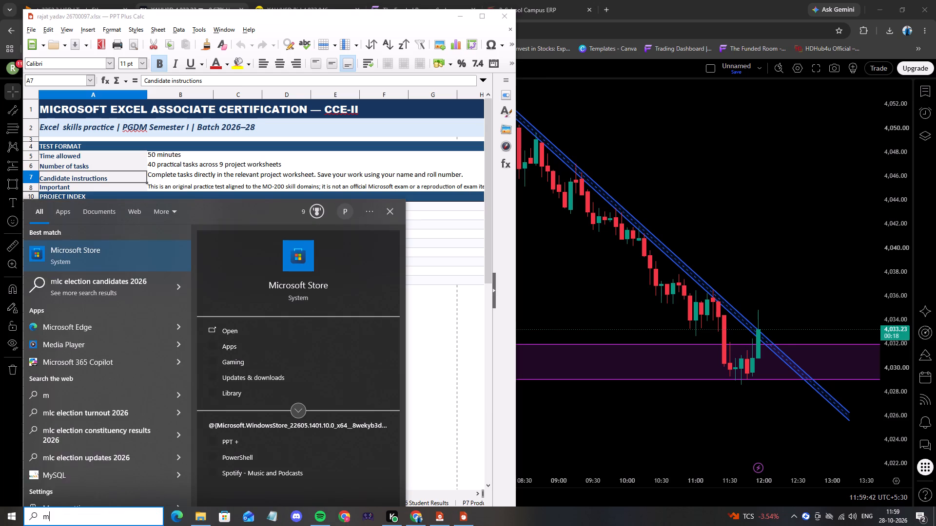
click(79, 281)
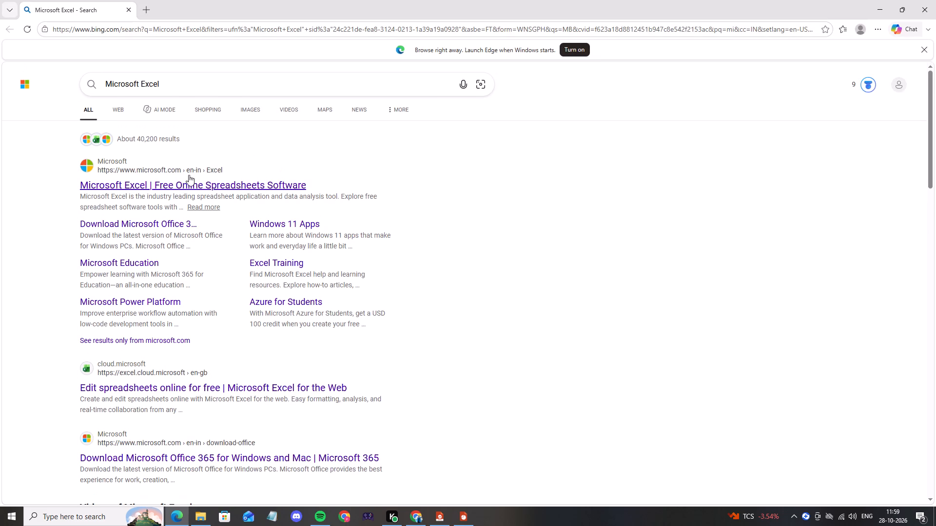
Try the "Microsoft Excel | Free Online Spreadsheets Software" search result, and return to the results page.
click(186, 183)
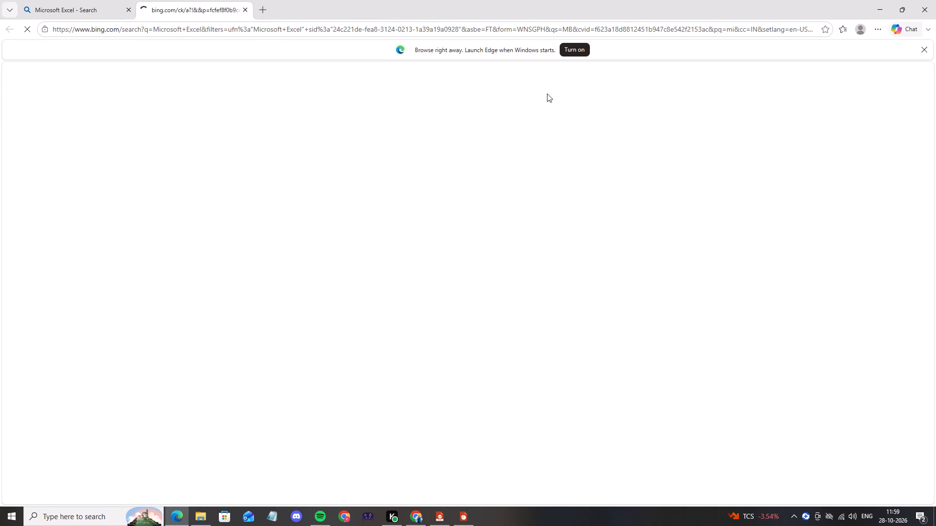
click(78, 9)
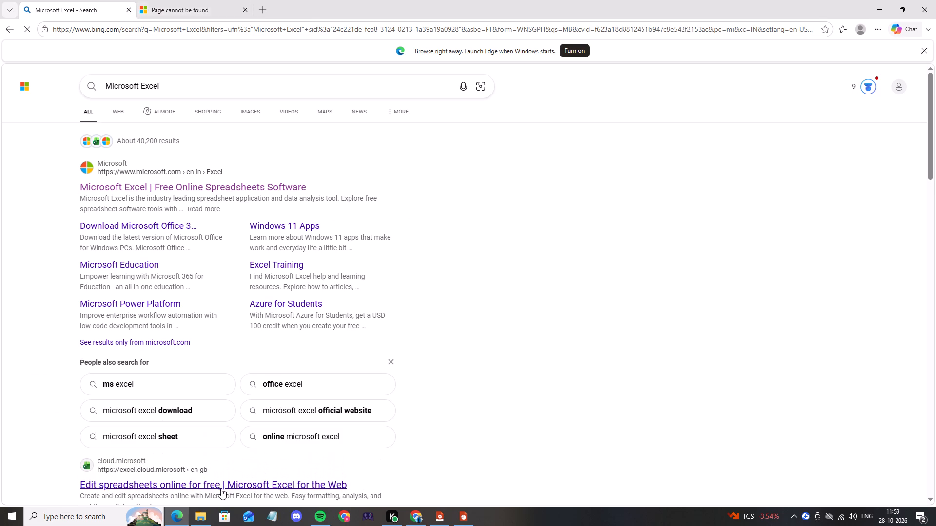
Open the Microsoft Excel for the Web search result, closing the other result's tab and dismissing the Edge startup banner.
click(222, 486)
click(363, 9)
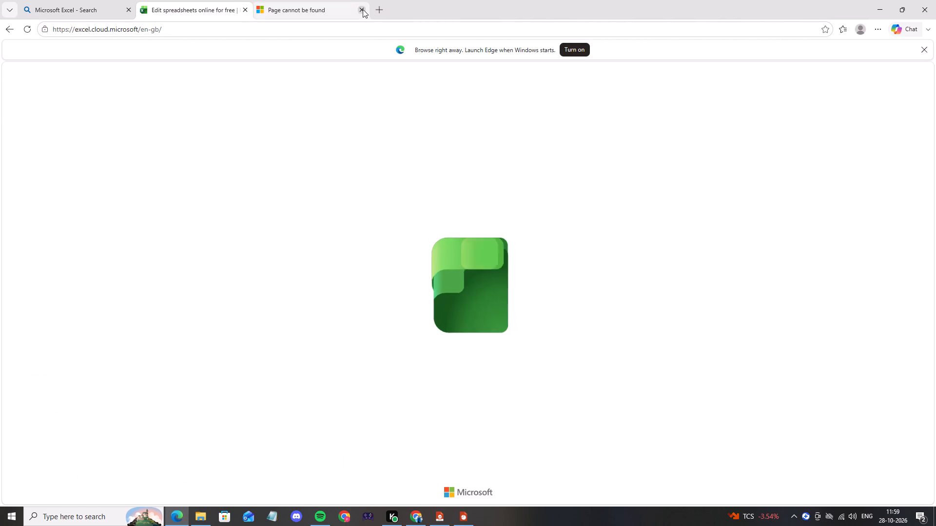
click(923, 51)
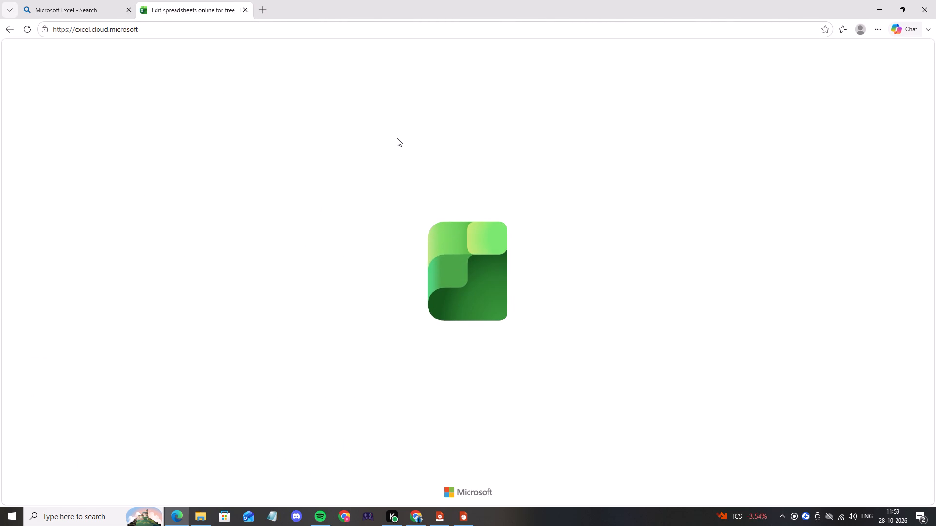
Look through the remaining Microsoft Excel search results for other ways to get or open Excel.
click(65, 6)
scroll(251, 342, down, 6)
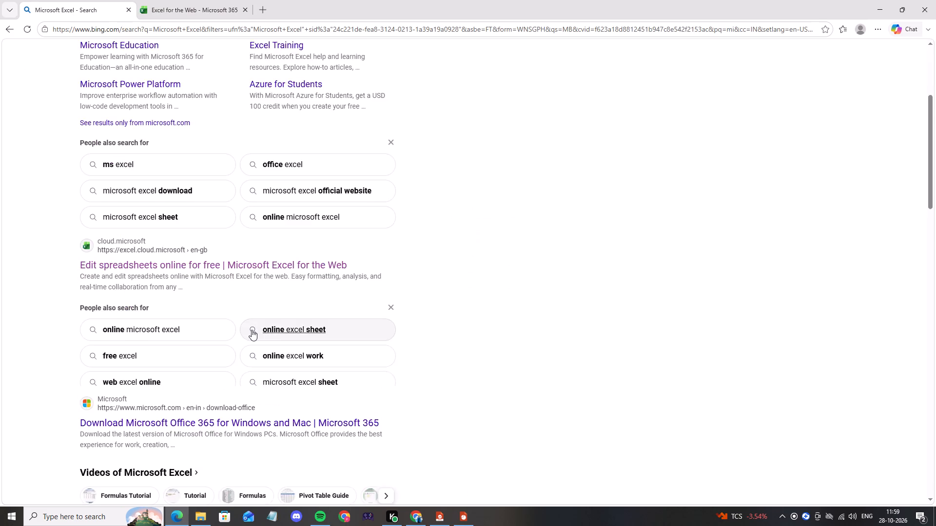
scroll(252, 330, down, 4)
scroll(368, 311, down, 4)
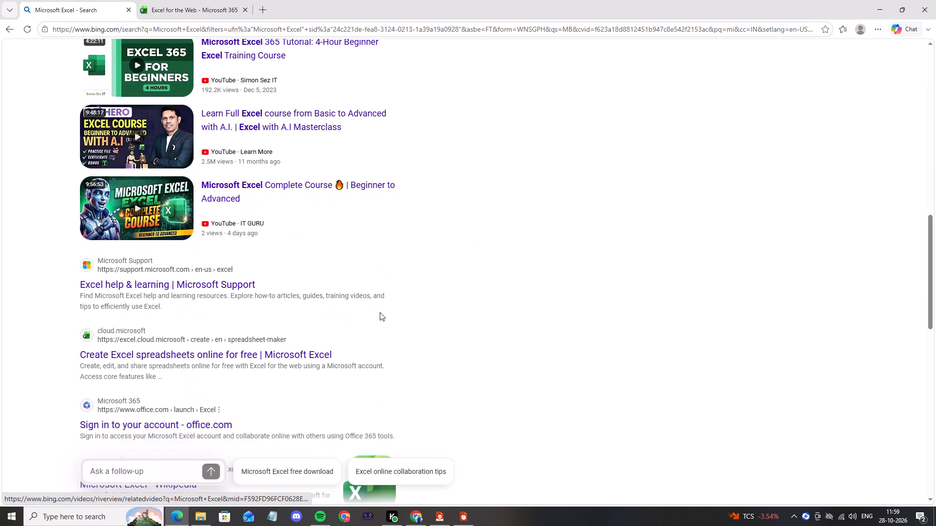
scroll(380, 312, up, 3)
scroll(252, 299, down, 1)
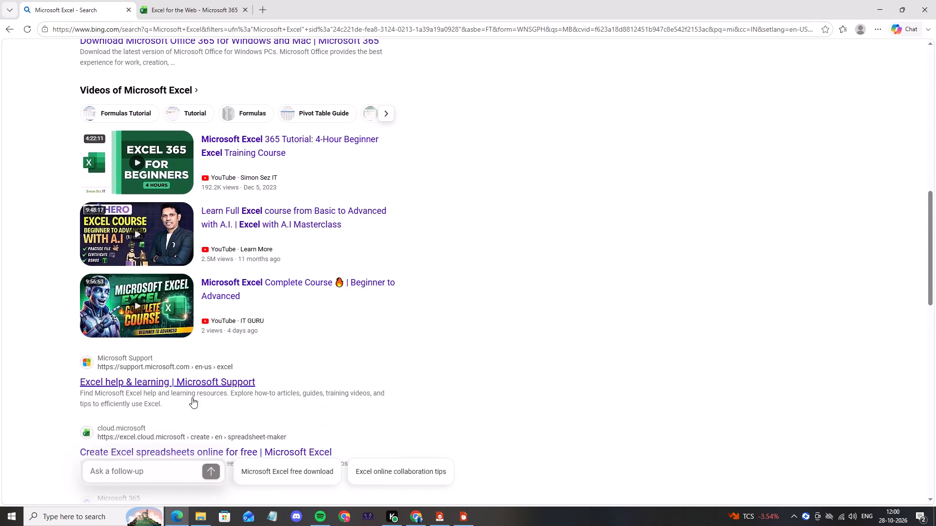
scroll(178, 383, down, 3)
Return to Excel for the web and check which Microsoft account is signed in.
click(225, 0)
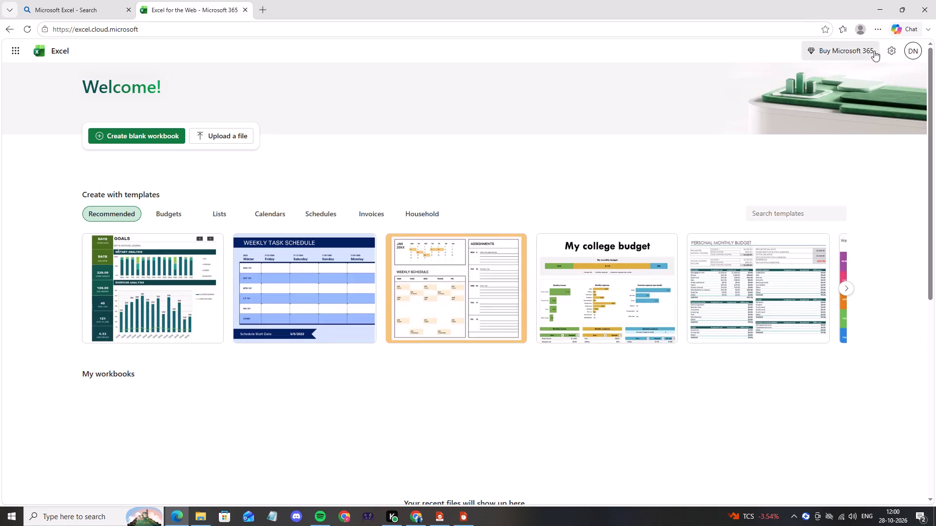
click(913, 50)
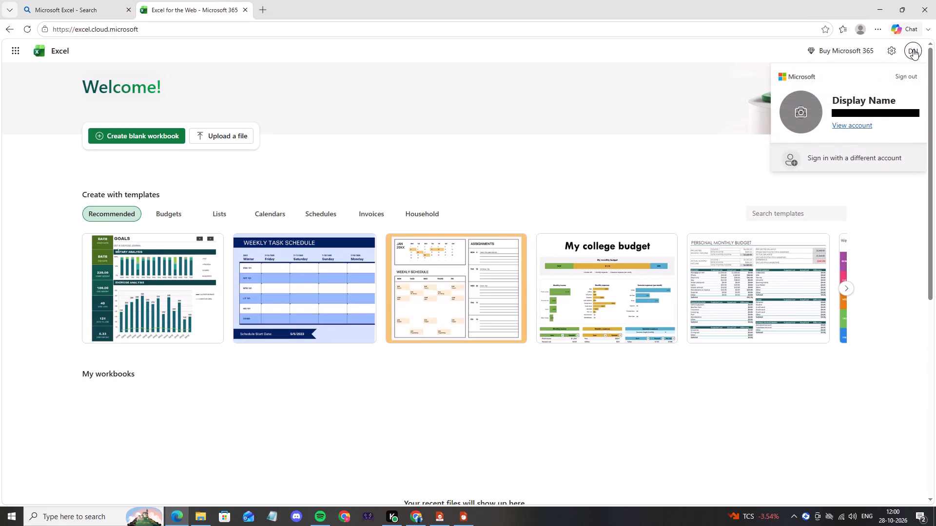
click(913, 49)
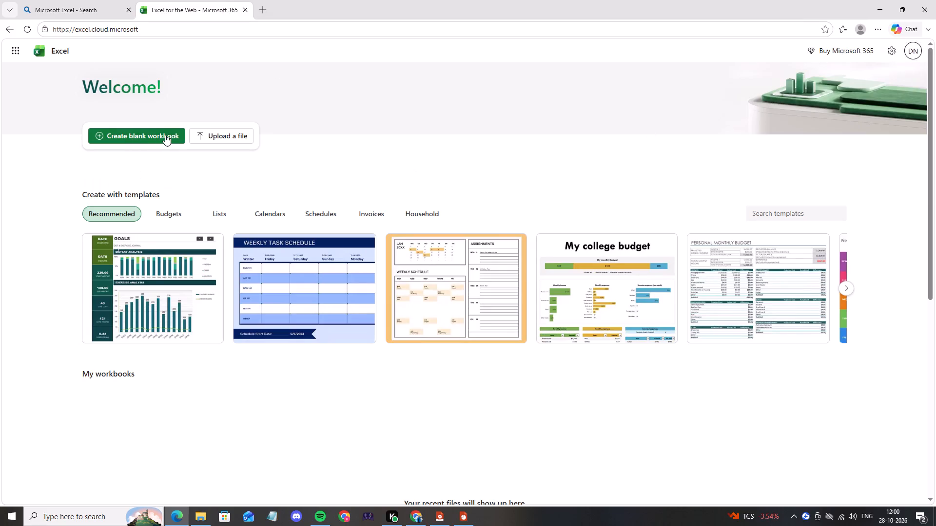
Upload the renamed certification XLSX file from the Downloads folder to Excel for the web.
click(209, 135)
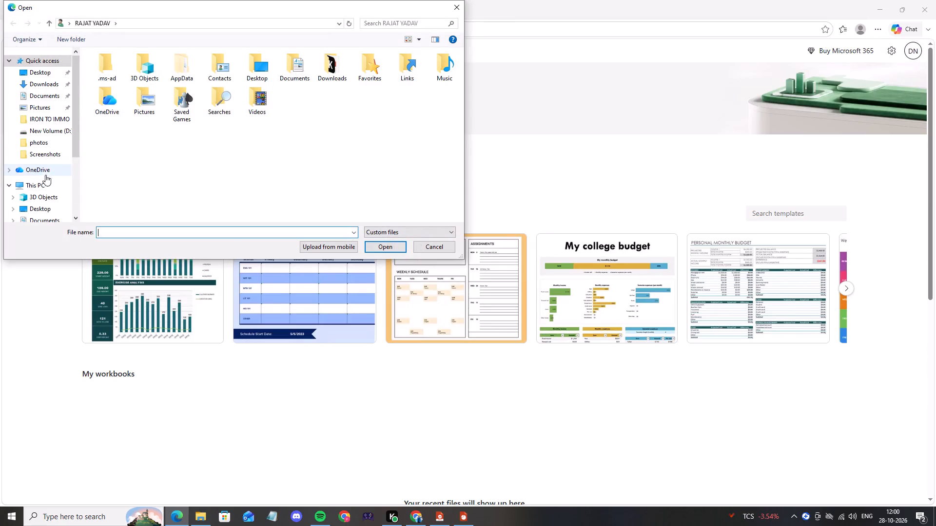
click(52, 88)
click(112, 79)
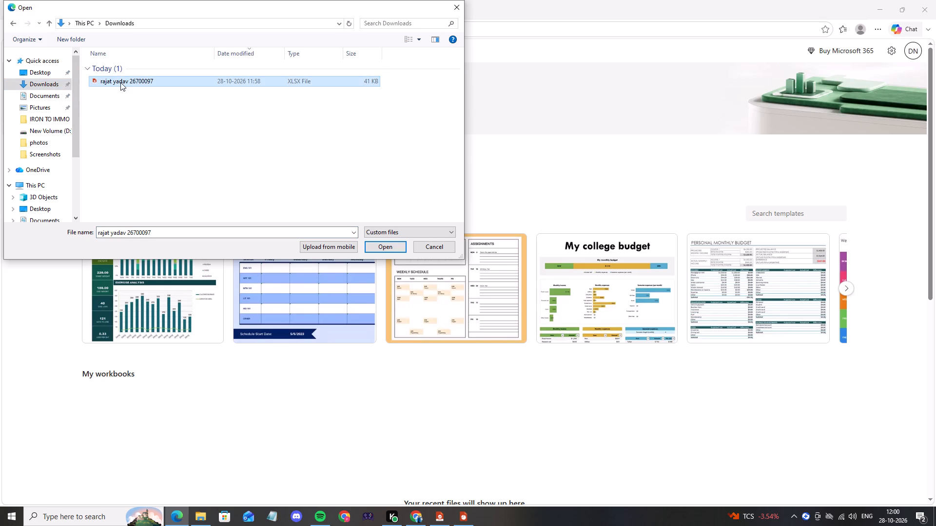
click(382, 243)
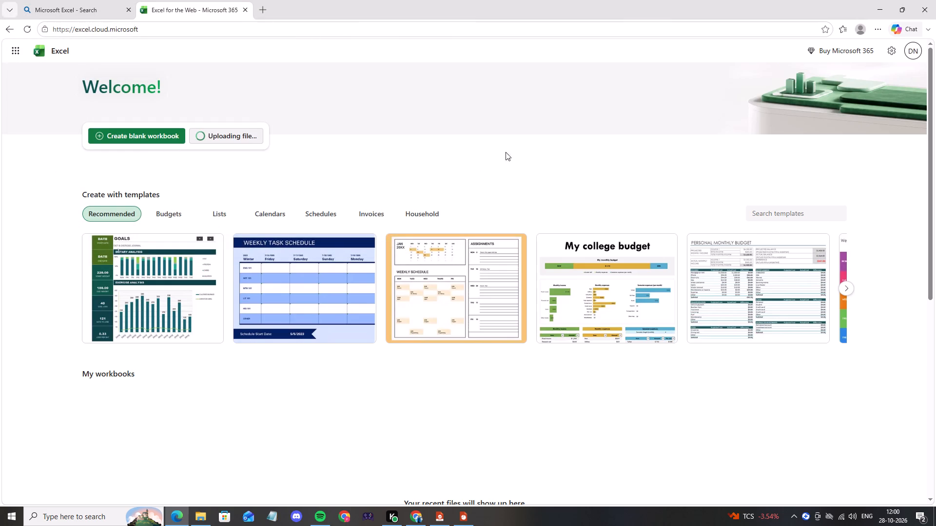
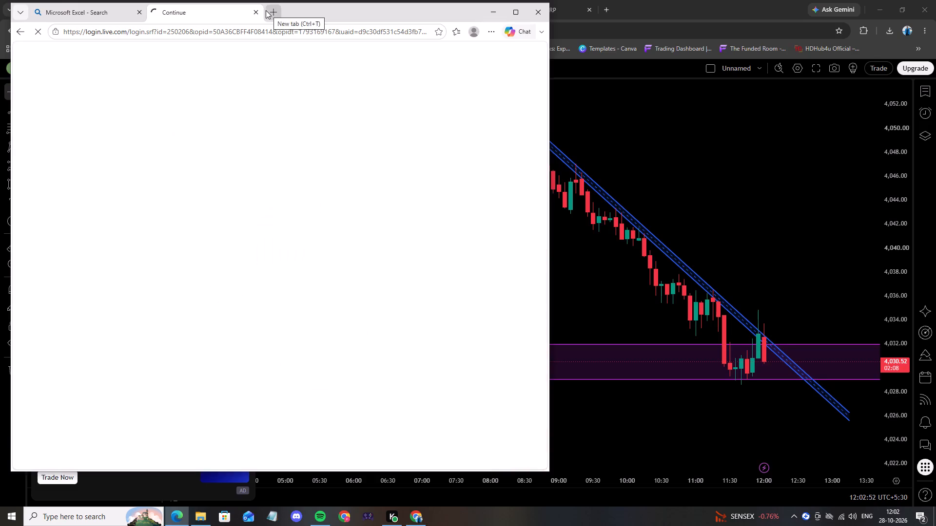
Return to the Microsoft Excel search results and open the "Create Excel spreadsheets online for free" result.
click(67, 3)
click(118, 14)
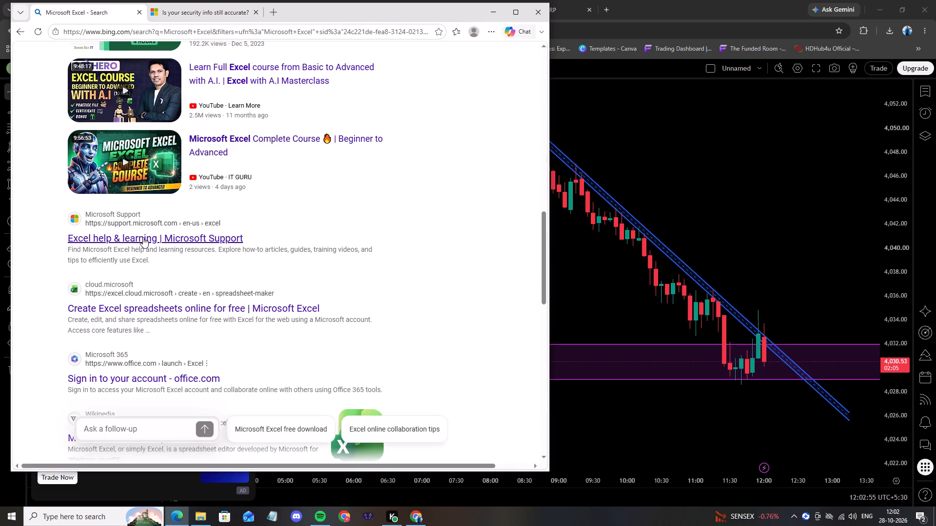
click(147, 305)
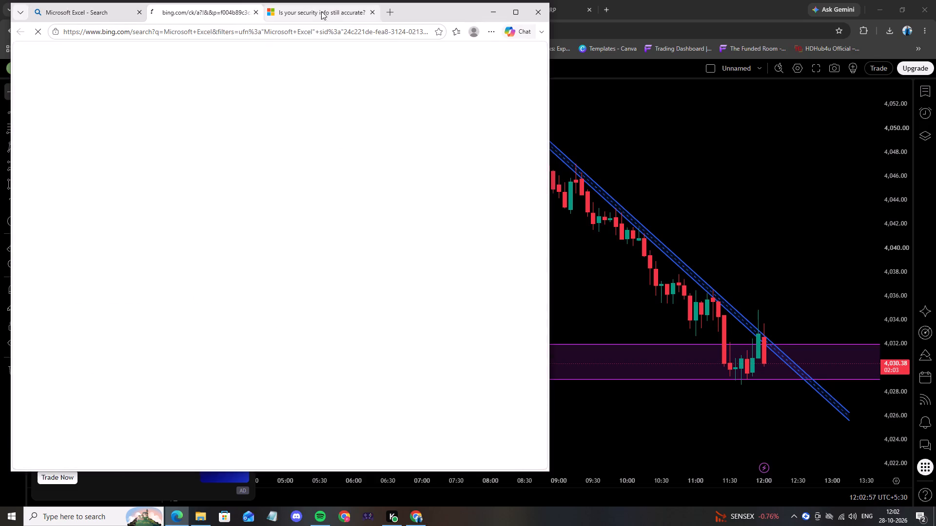
Switch to the Microsoft account security info page and close it without updating anything.
click(333, 12)
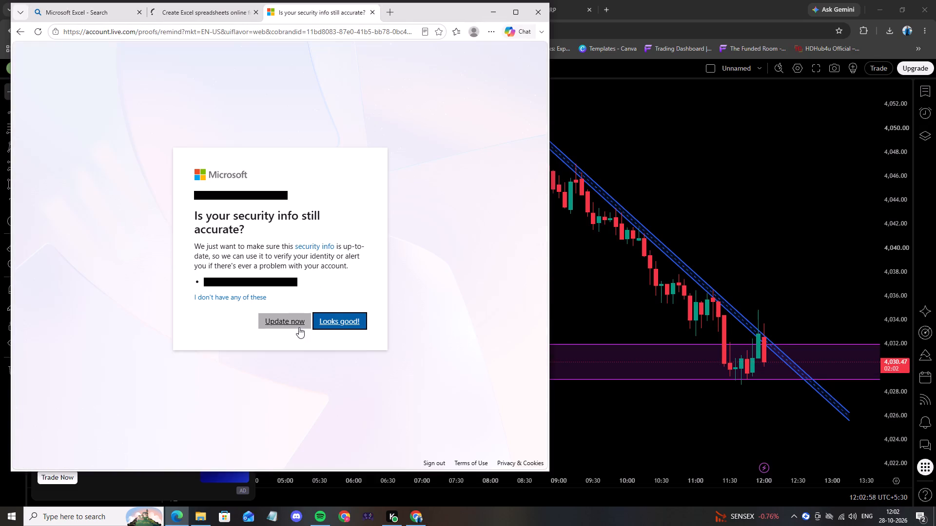
click(373, 13)
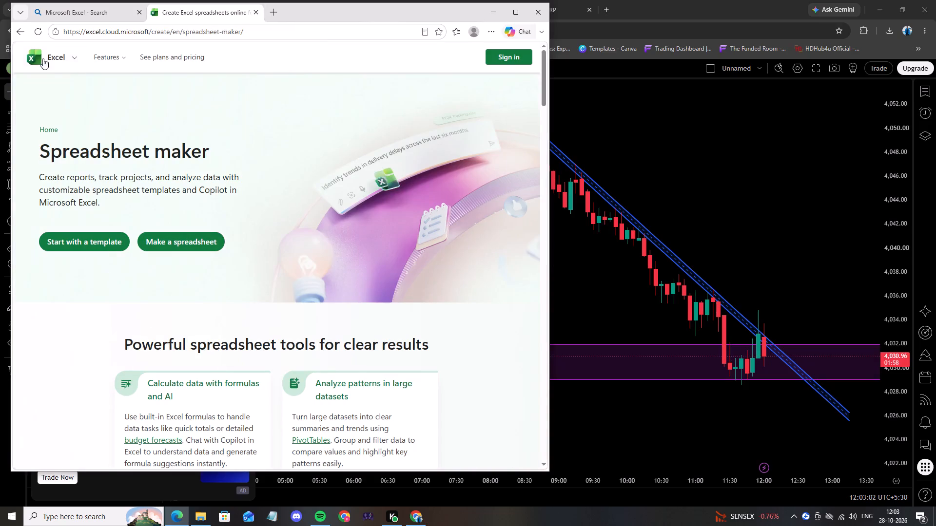
Go back to the search results and open the "Edit spreadsheets online for free | Microsoft Excel for the Web" result.
click(21, 25)
scroll(243, 224, up, 7)
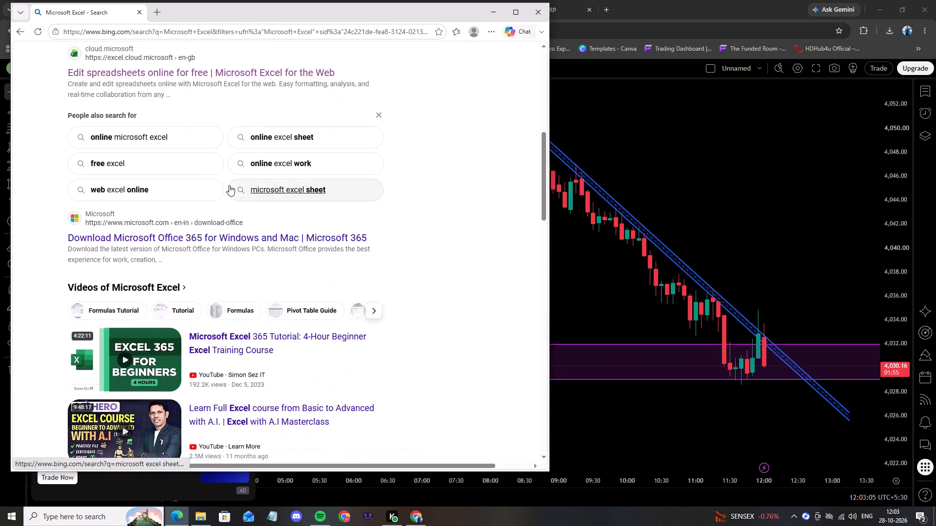
scroll(208, 230, up, 2)
click(174, 173)
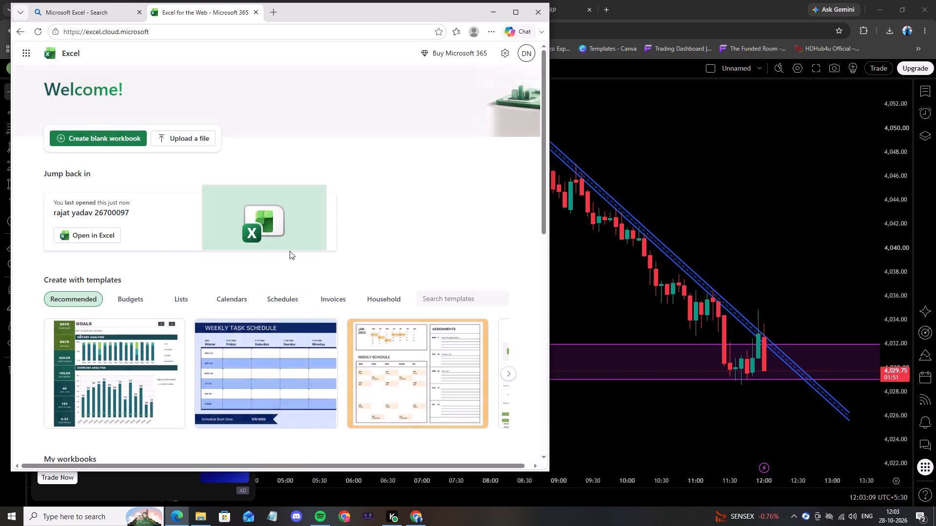
Start uploading a file from the Excel for the web home page.
click(176, 139)
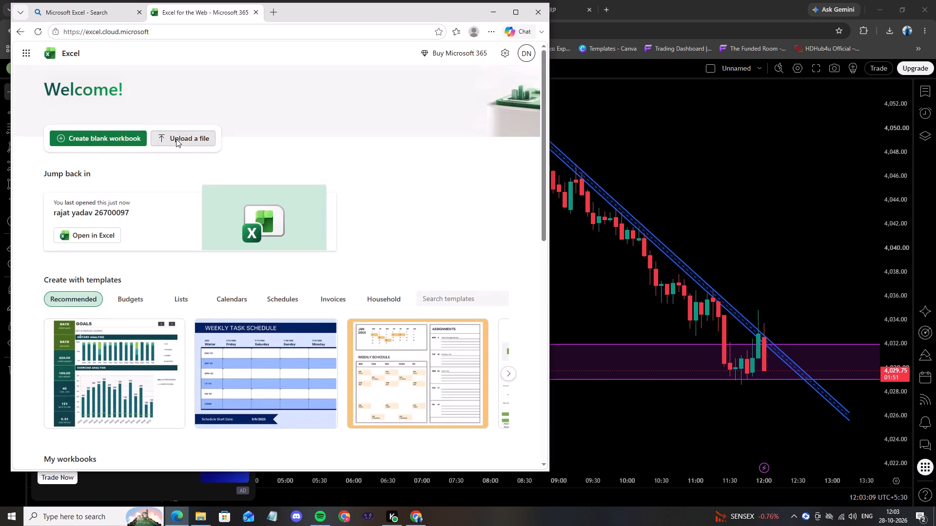
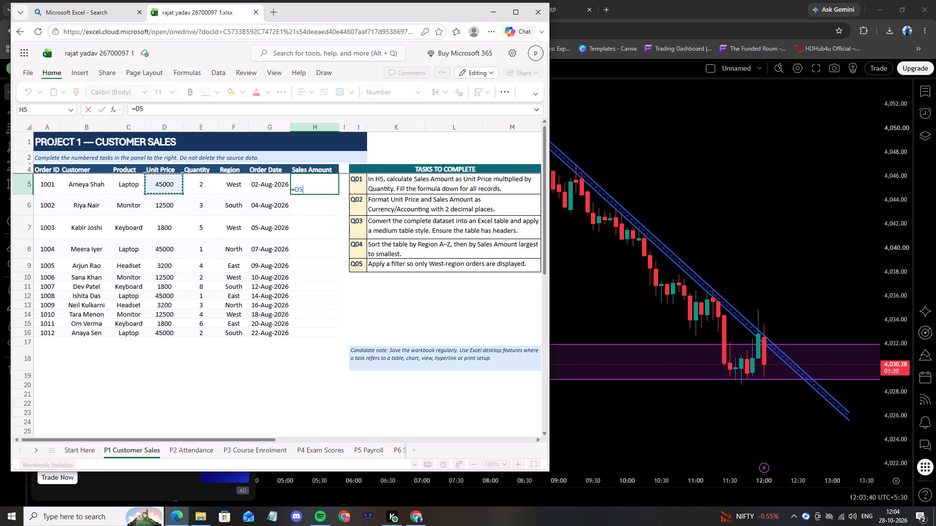
key(shift+asterisk)
click(201, 188)
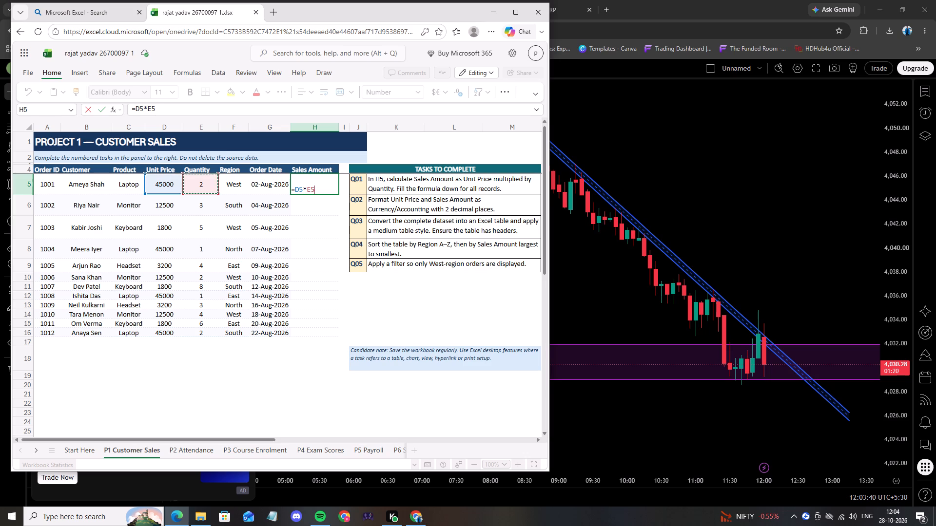
click(332, 189)
key(Return)
Fill the Sales Amount formula from H5 down to H16 for all the order records.
click(330, 188)
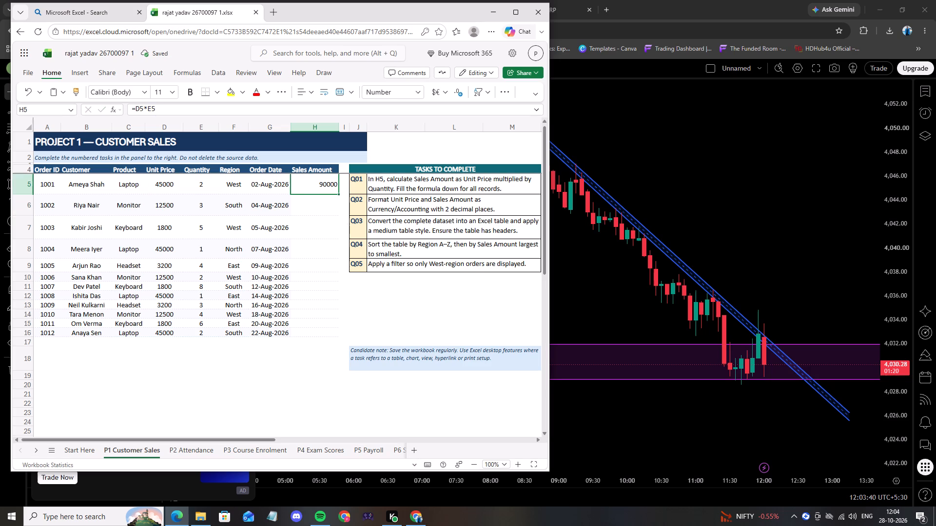
drag(338, 196, 339, 337)
key(Return)
click(323, 202)
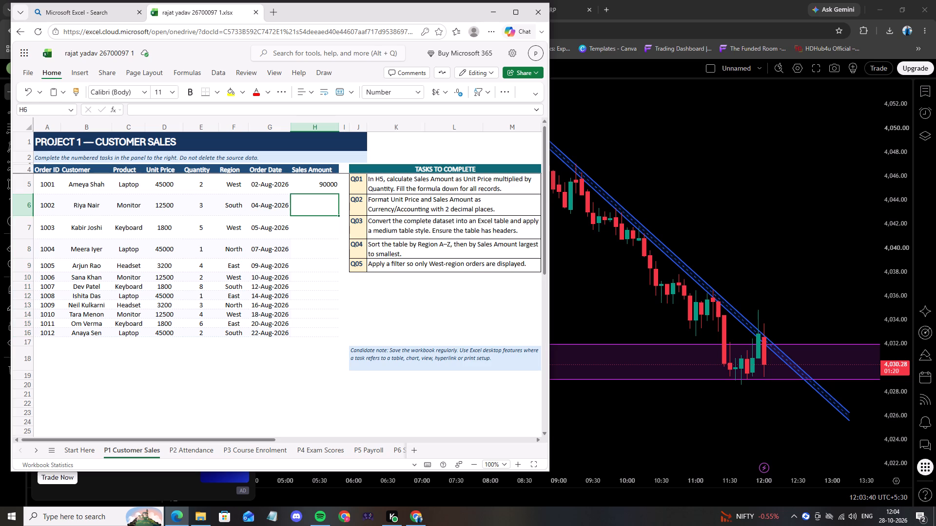
drag(337, 215, 335, 325)
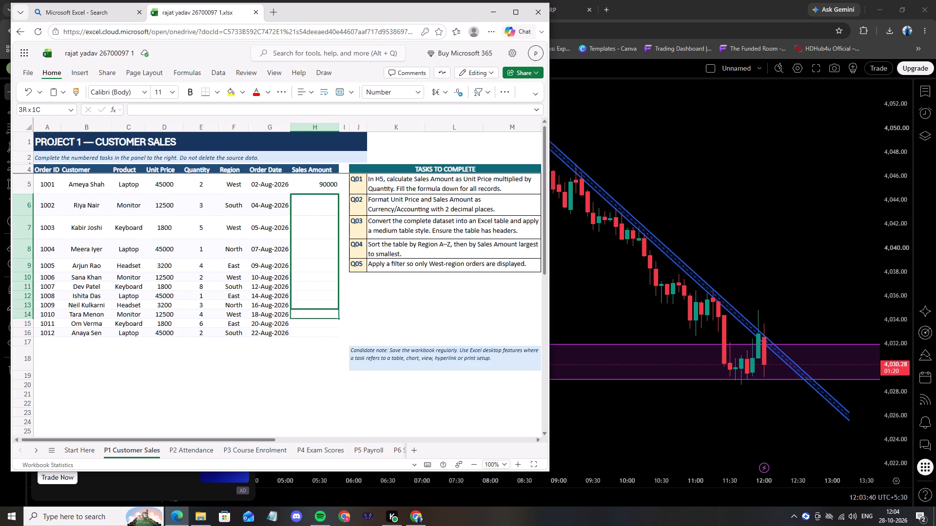
drag(335, 325, 336, 335)
click(313, 187)
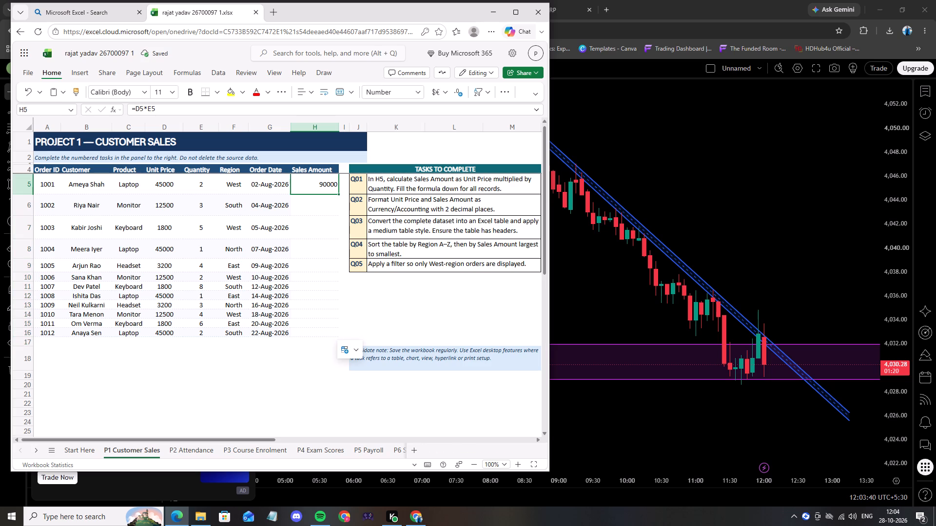
drag(338, 195, 340, 337)
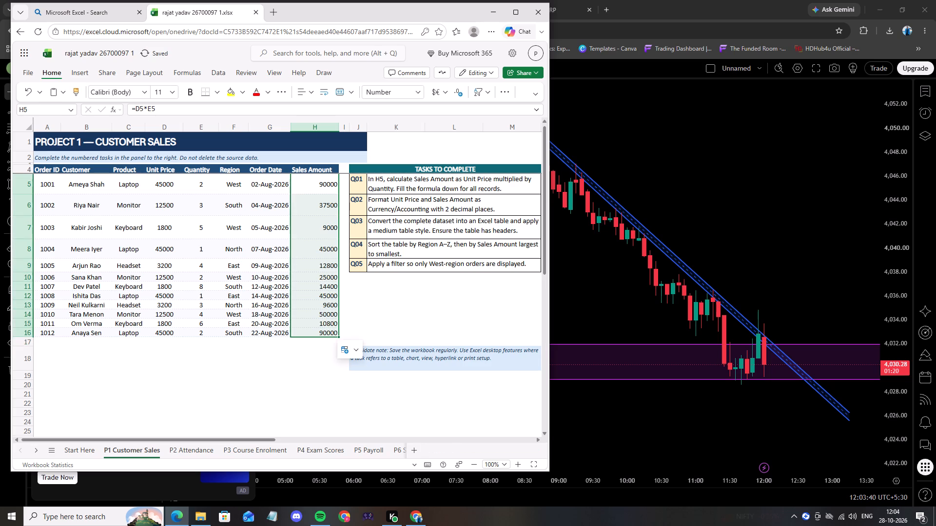
click(378, 308)
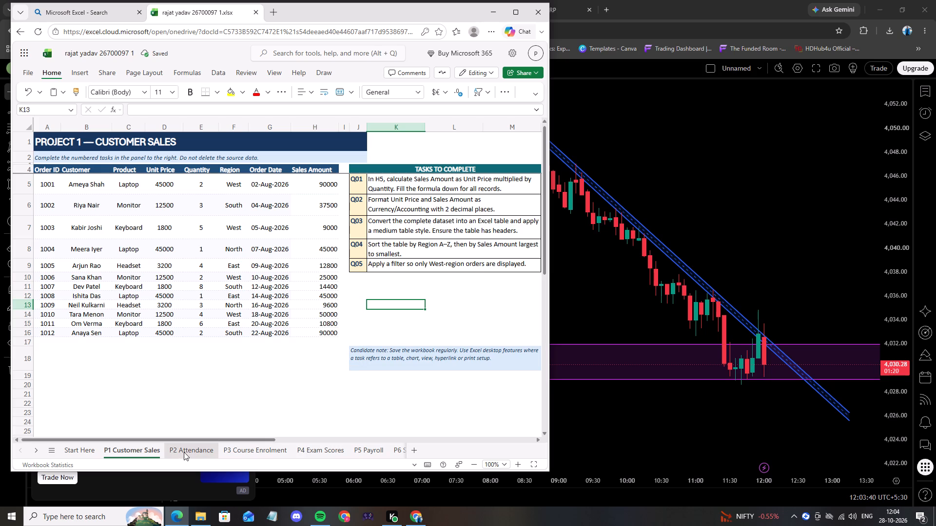
Go to the P2 Attendance sheet.
click(184, 451)
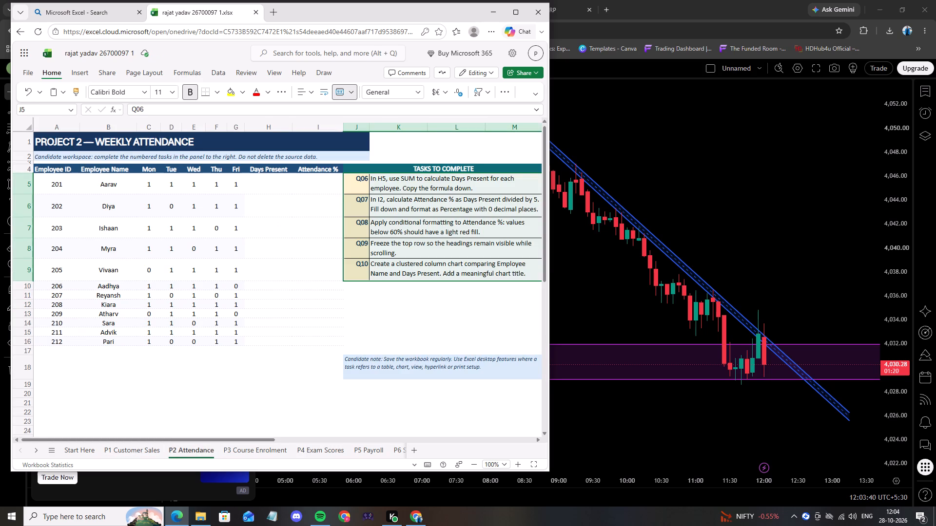
click(145, 187)
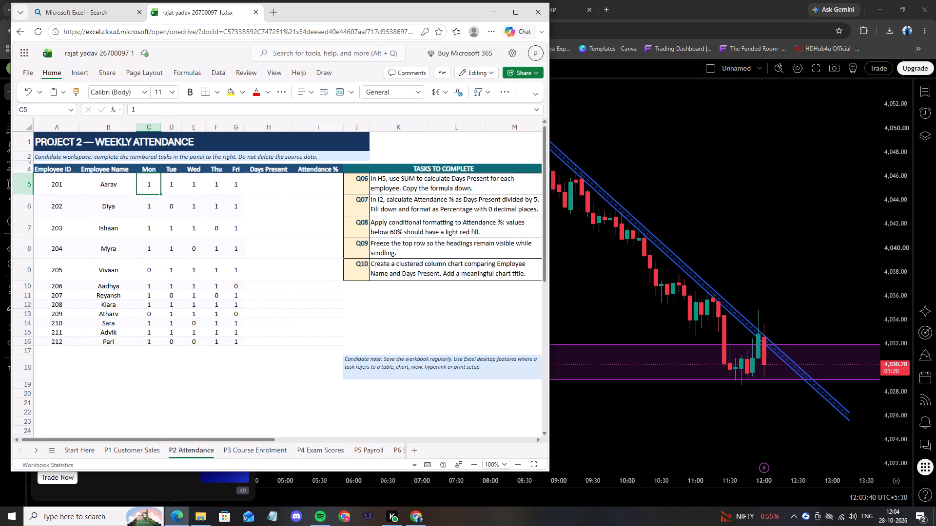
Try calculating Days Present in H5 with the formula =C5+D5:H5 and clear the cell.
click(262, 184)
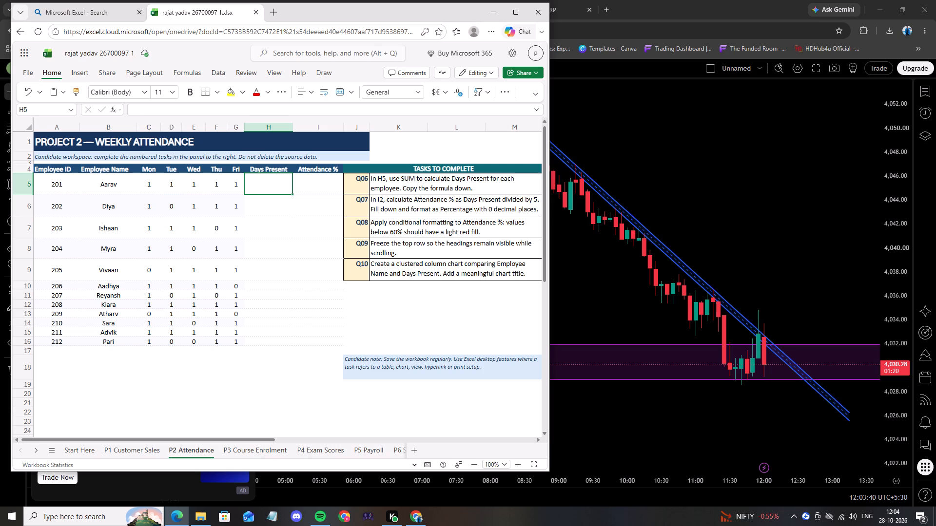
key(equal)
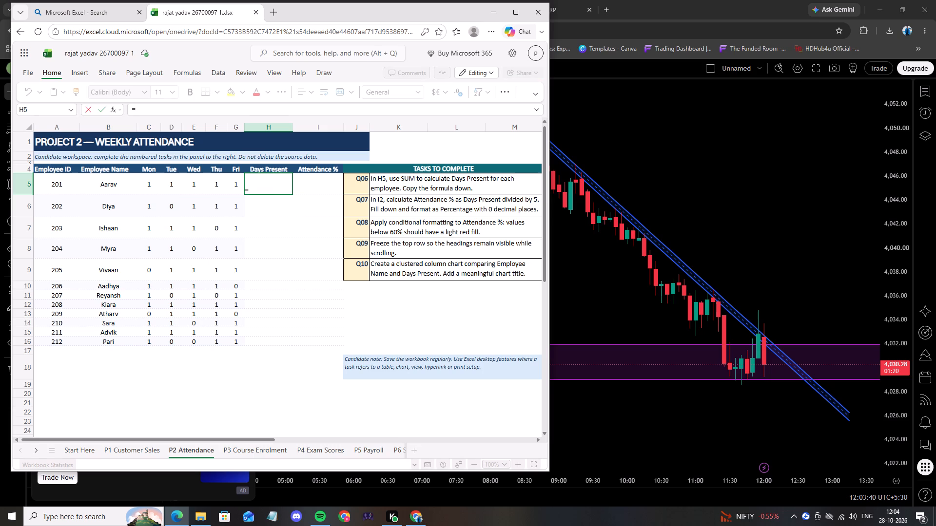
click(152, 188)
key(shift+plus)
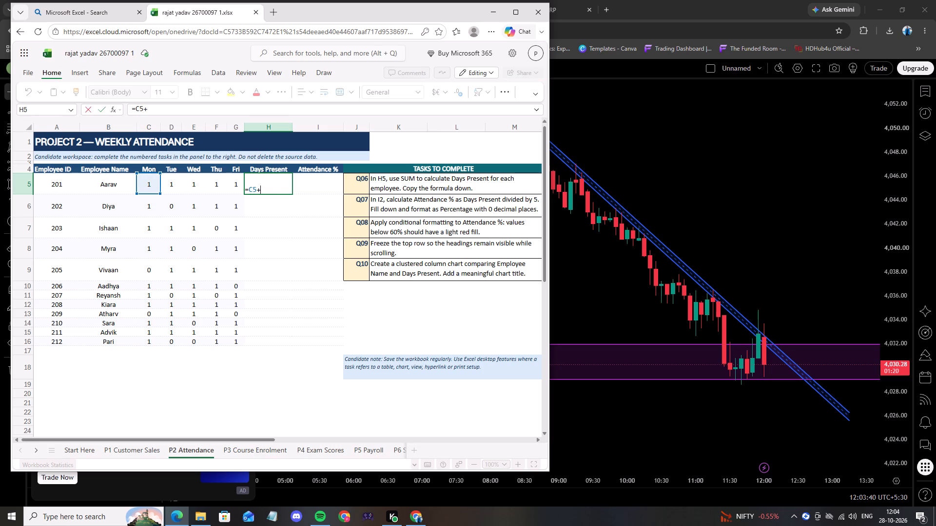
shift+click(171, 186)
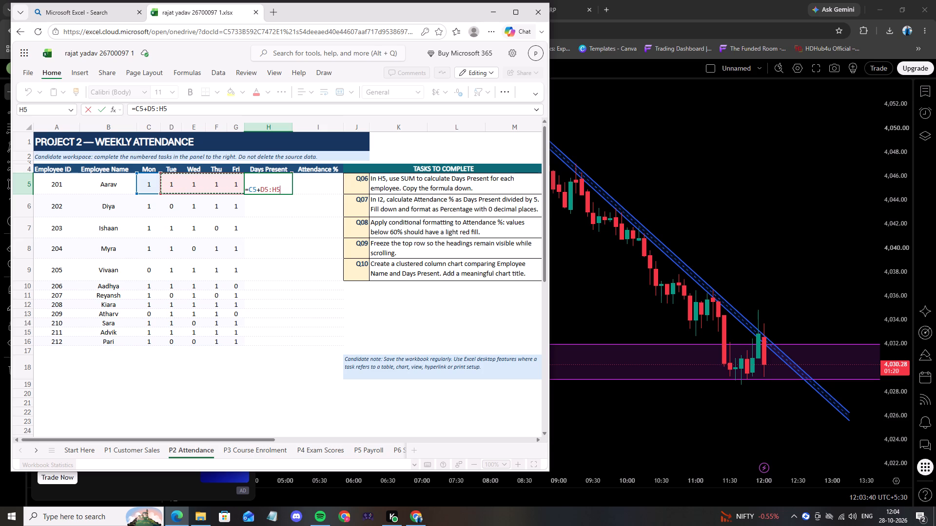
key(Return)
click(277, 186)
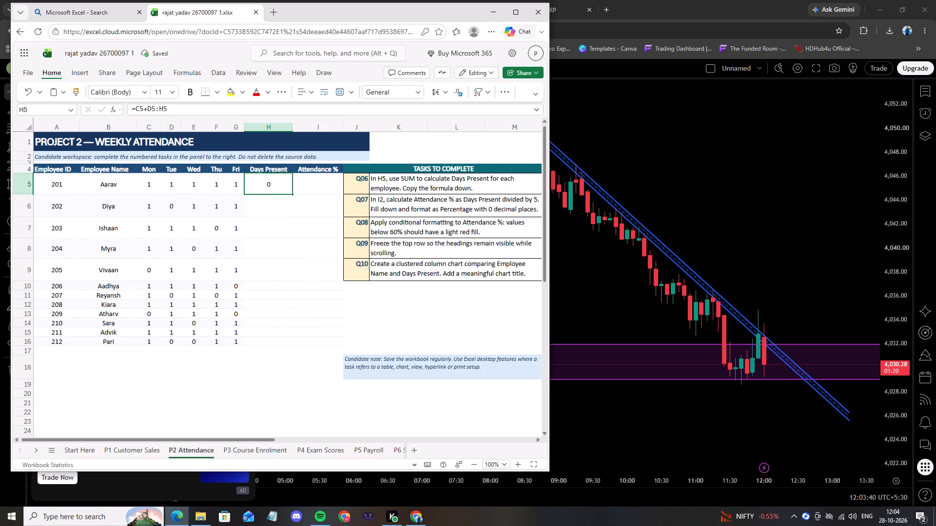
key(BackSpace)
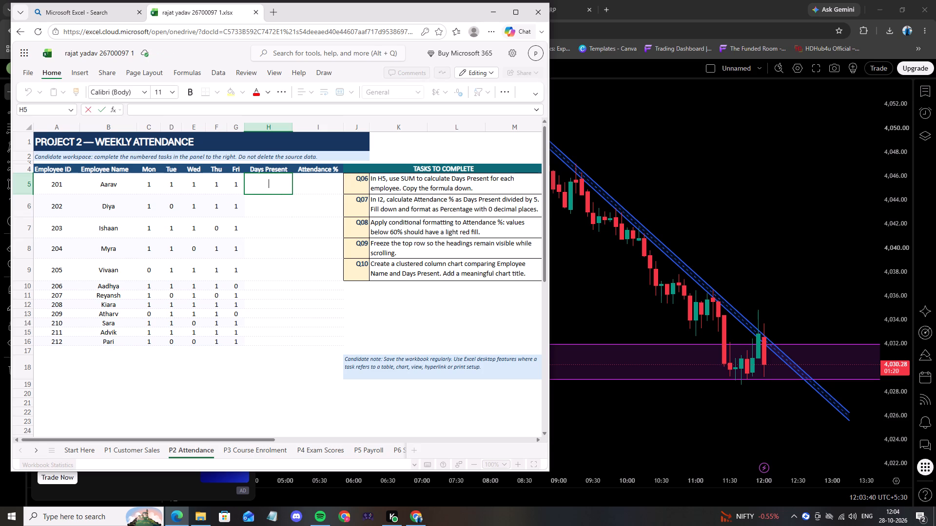
Enter the formula =C5+D5+E5+F5+G5 in H5 to add up the first employee's Days Present from Monday to Friday.
key(equal)
click(149, 188)
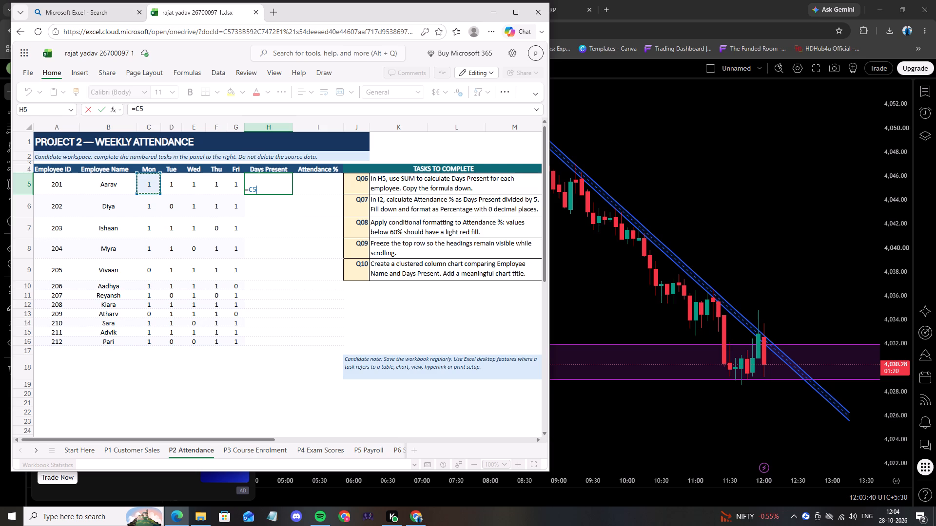
key(shift+plus)
click(169, 186)
key(shift+plus)
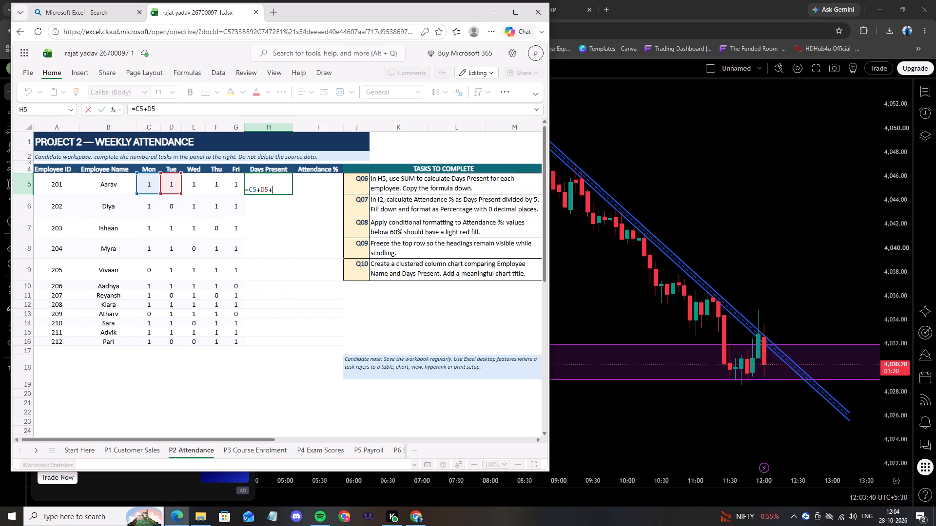
click(193, 186)
key(shift+plus)
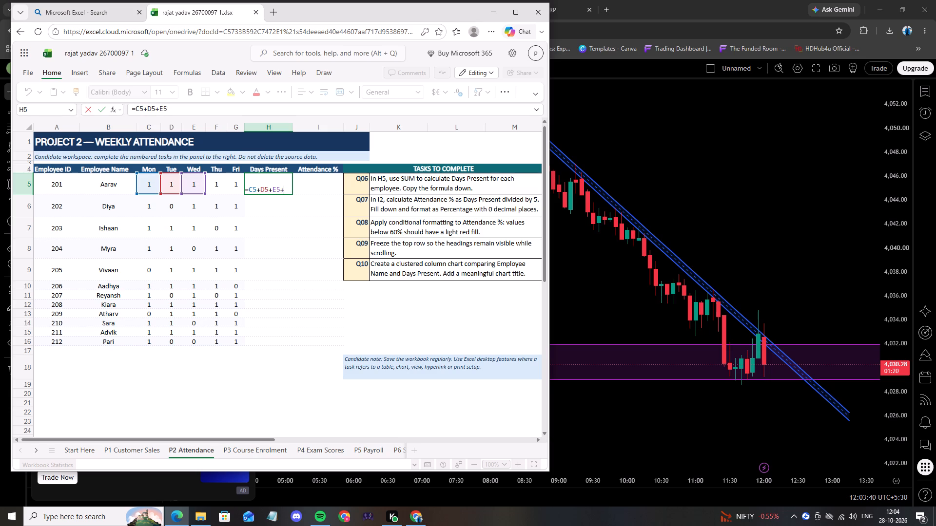
click(216, 186)
key(shift+plus)
click(237, 191)
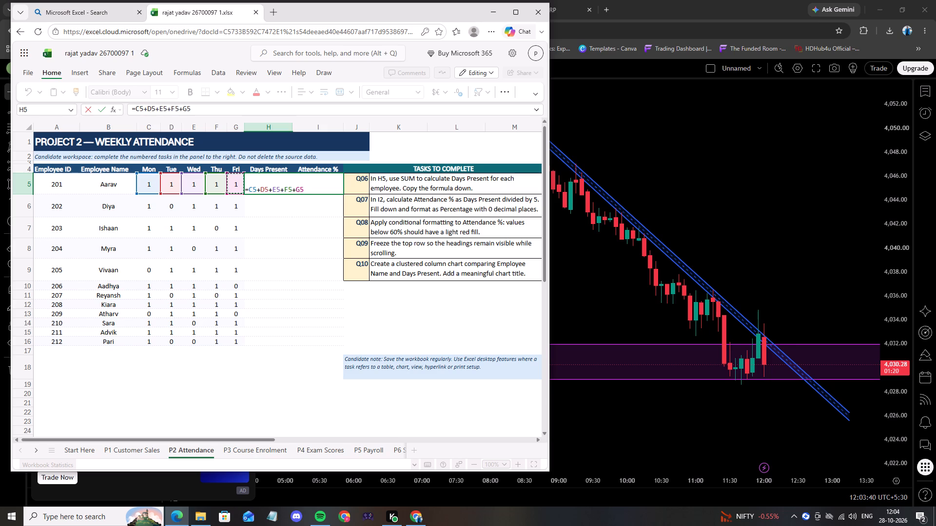
key(Return)
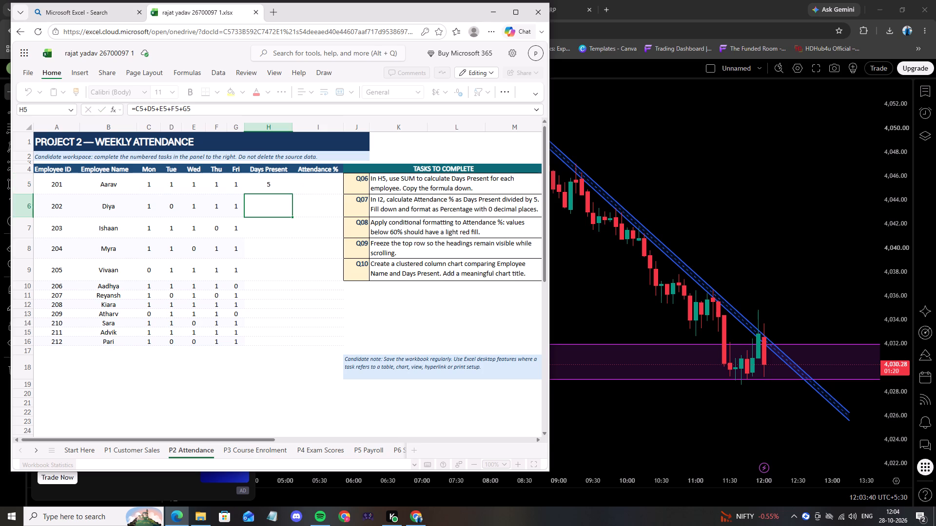
Fill the Days Present formula from H5 down to H17 and clear the surplus formula in H17 below the last employee.
click(276, 187)
drag(292, 195, 293, 296)
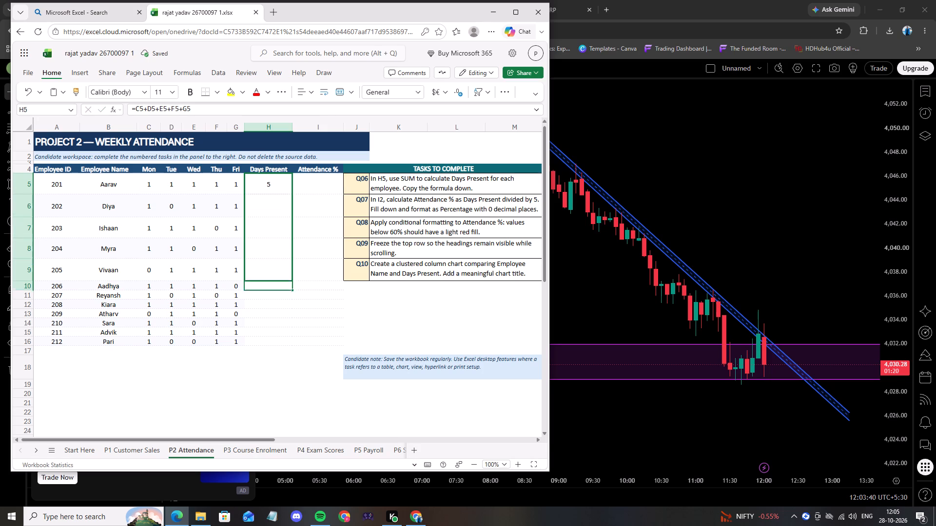
drag(293, 296, 292, 346)
click(284, 356)
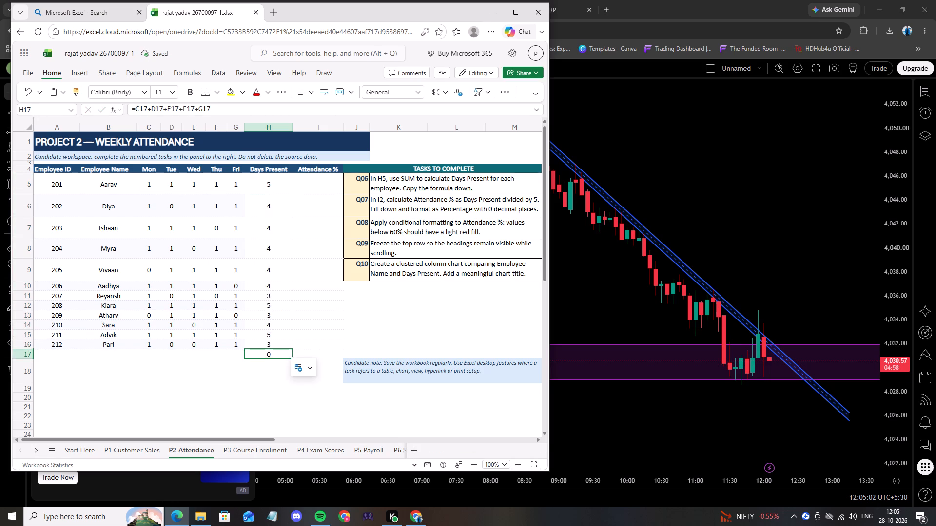
key(BackSpace)
click(295, 388)
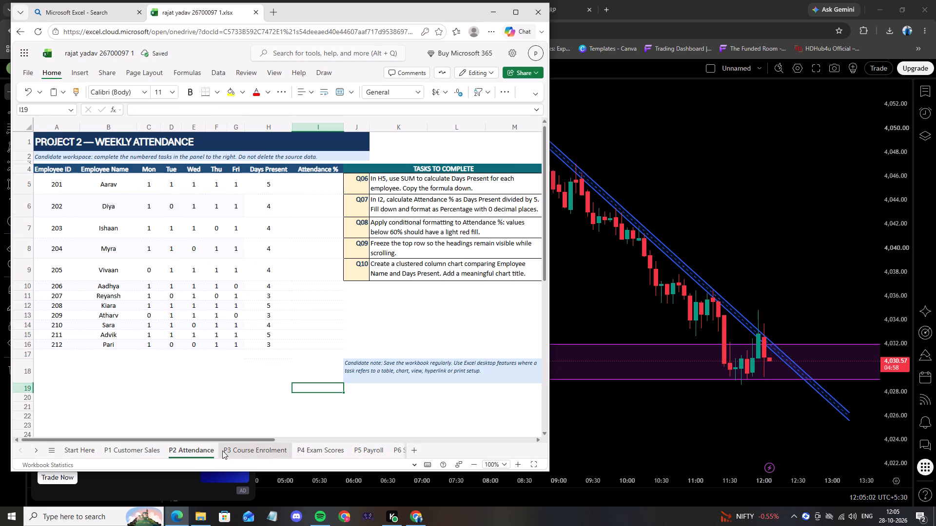
Leave P3 Course Enrolment unedited and go to the P4 Exam Scores sheet.
click(237, 450)
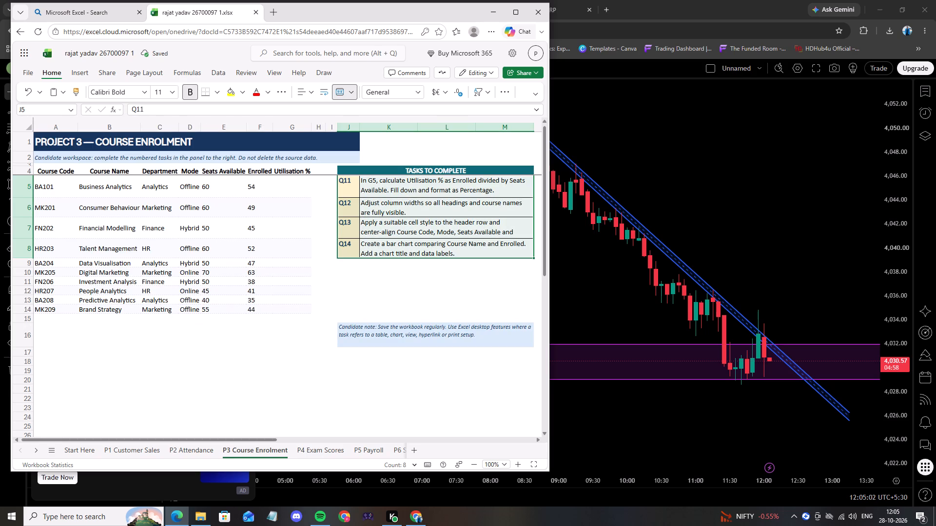
click(317, 449)
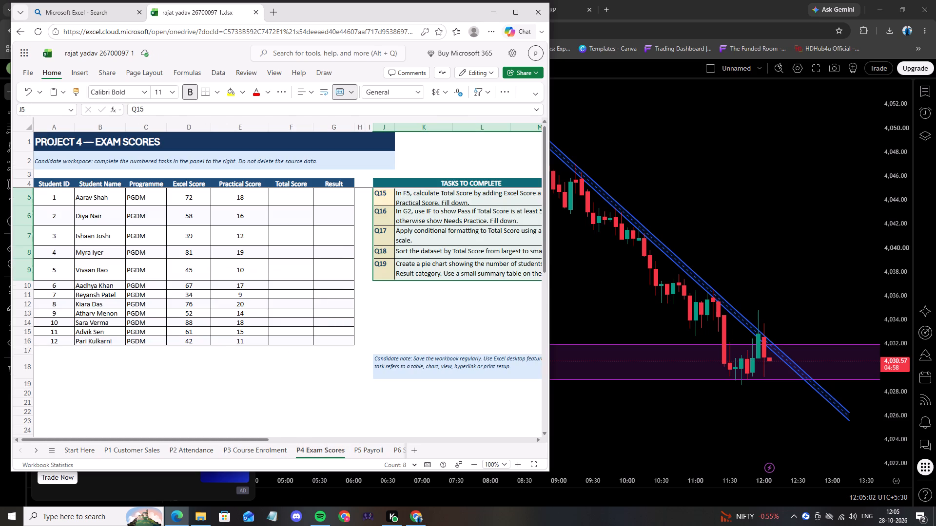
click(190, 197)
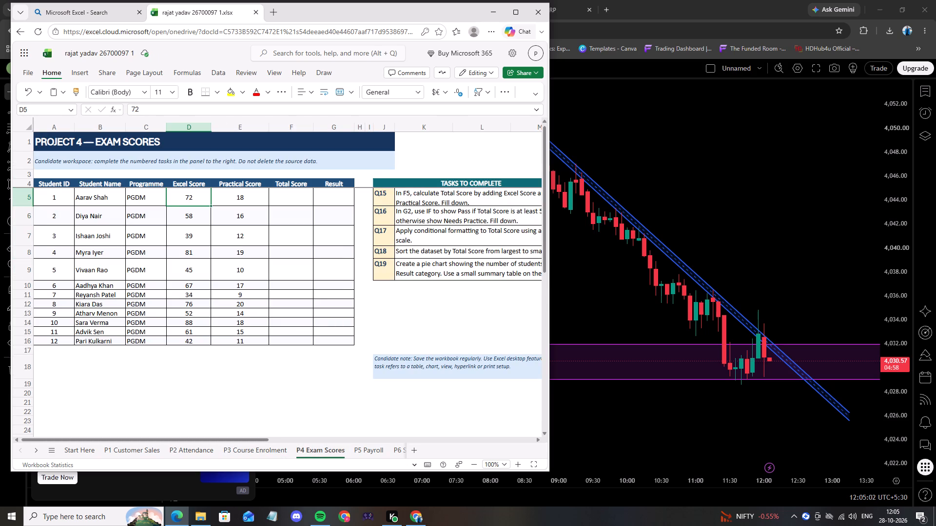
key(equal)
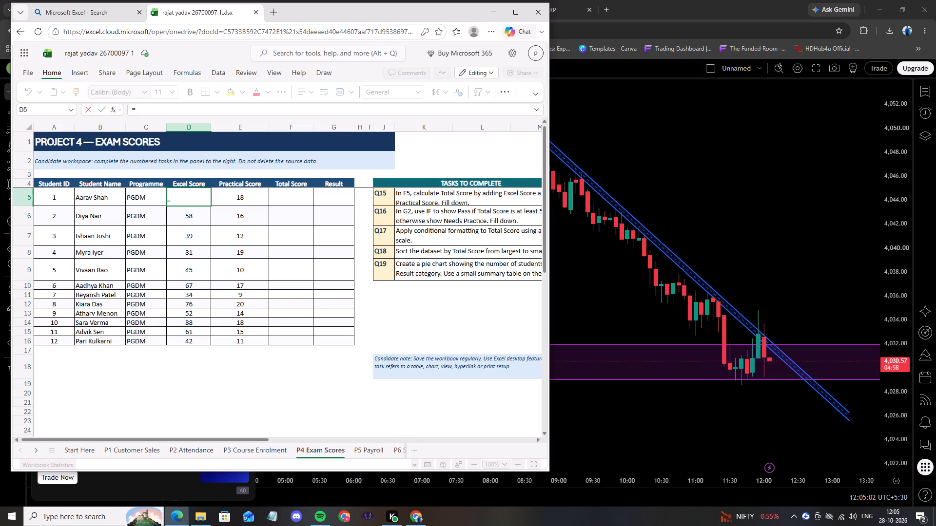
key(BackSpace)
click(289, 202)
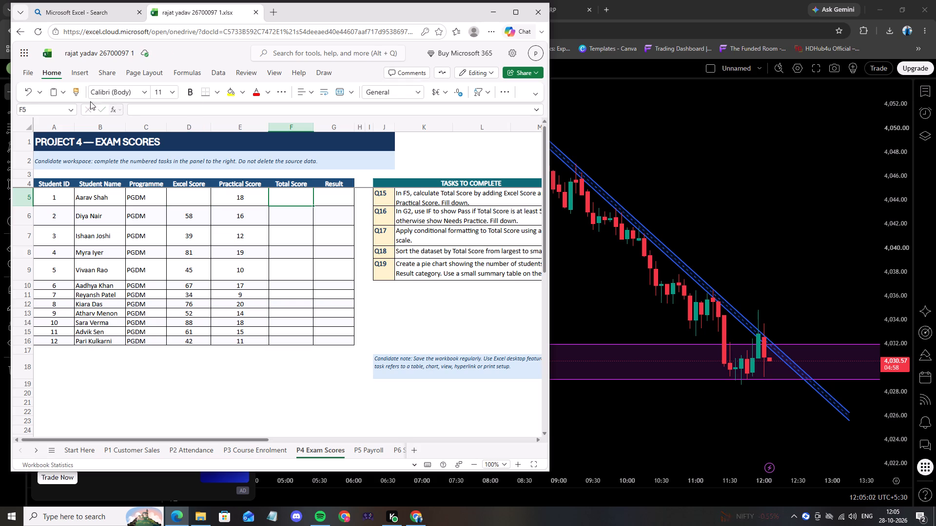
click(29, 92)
Calculate Total Score in F5 with the formula =D5+E5 and fill it down to F16 for all students.
click(276, 200)
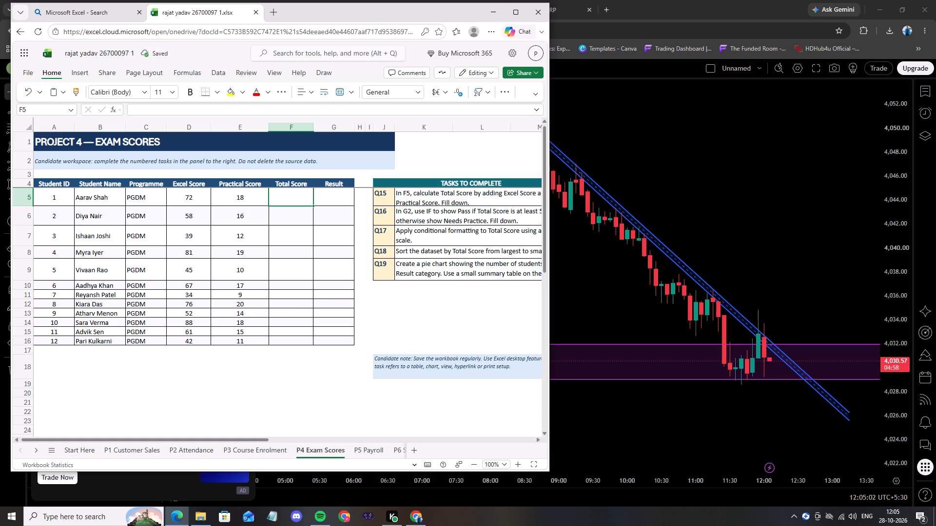
key(equal)
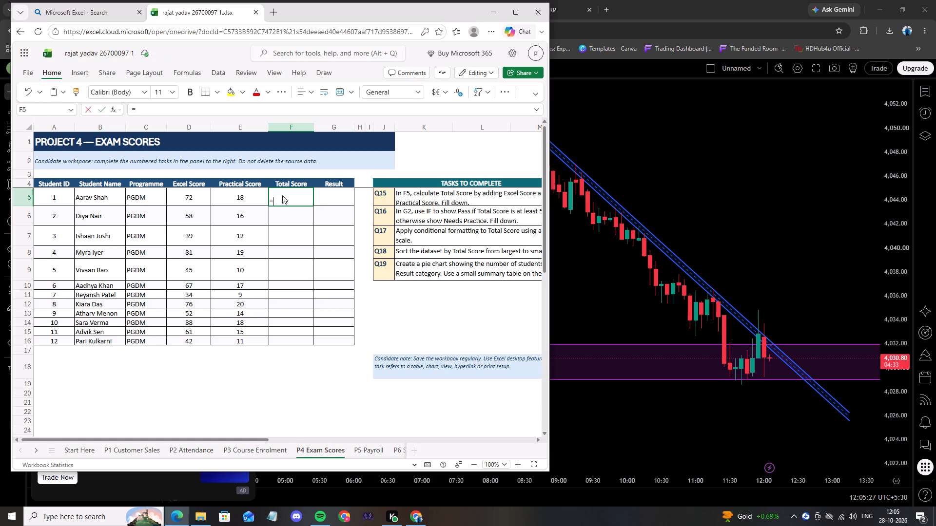
click(196, 198)
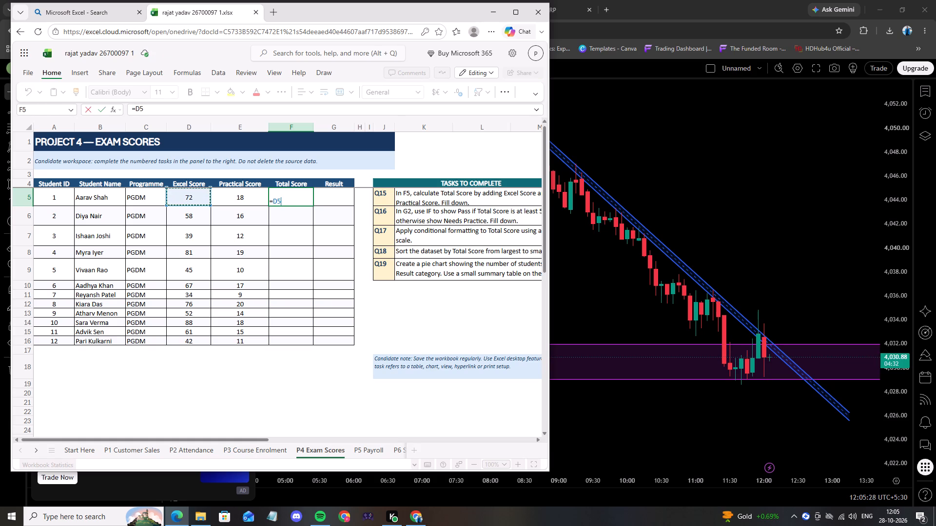
key(shift+plus)
click(247, 200)
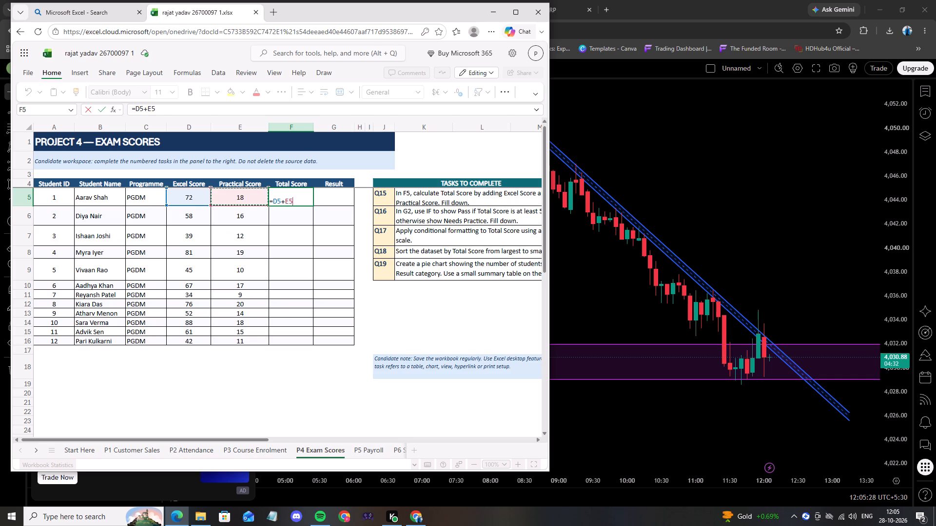
key(Return)
click(312, 205)
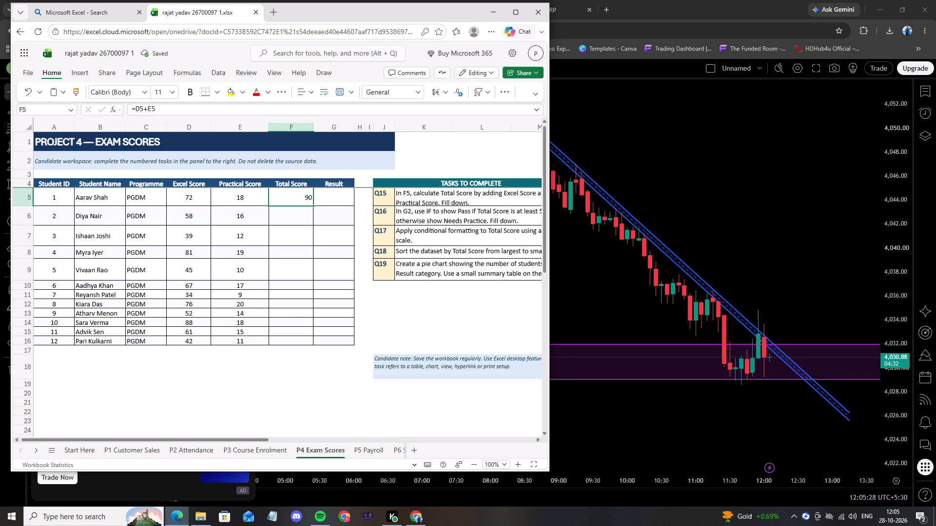
drag(312, 207, 305, 340)
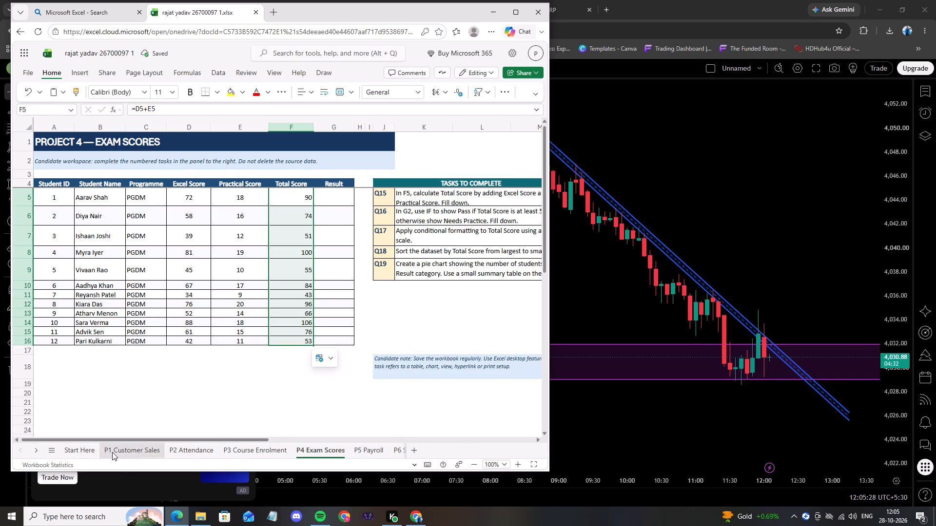
Look back through the project sheets from P1 Customer Sales to P5 Payroll without editing them.
click(112, 452)
click(204, 450)
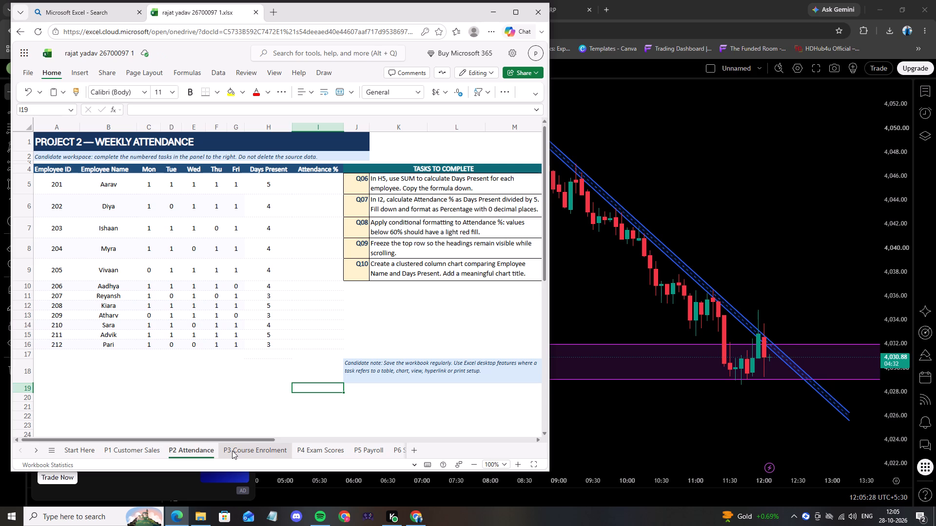
click(232, 451)
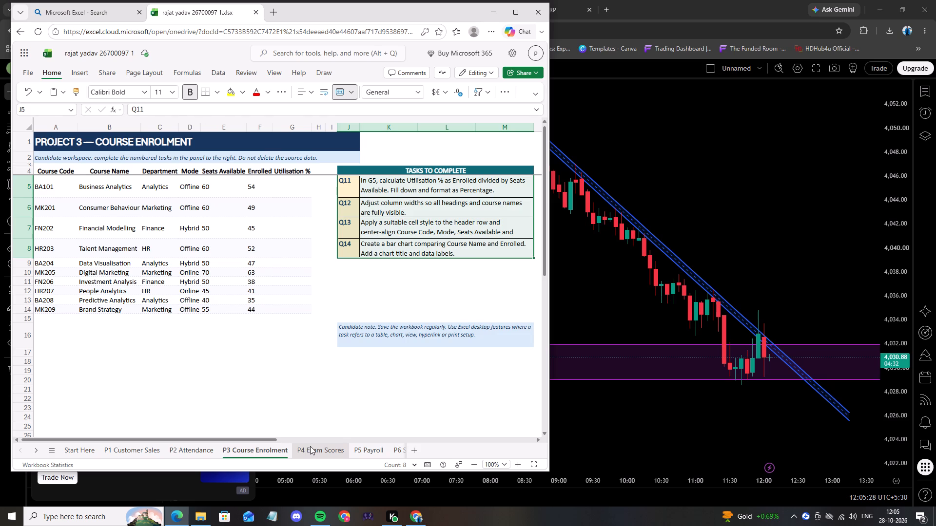
click(310, 446)
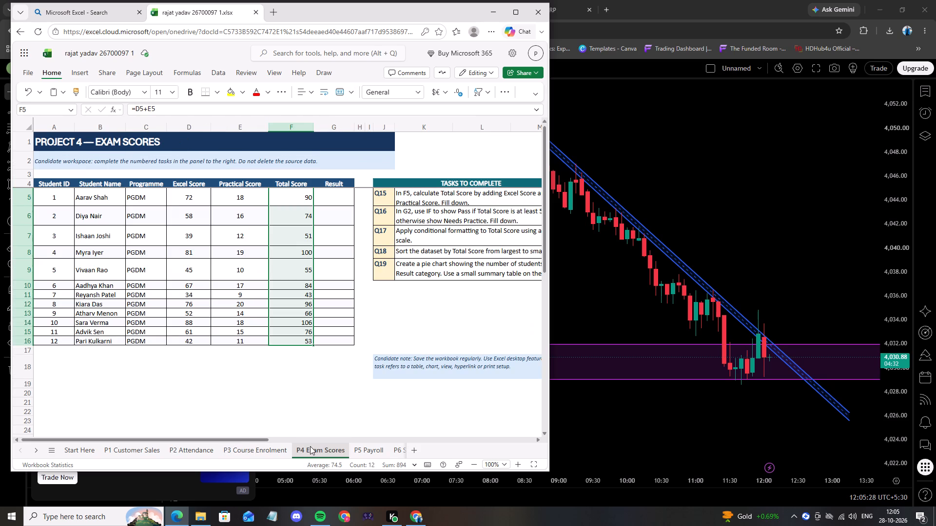
click(371, 451)
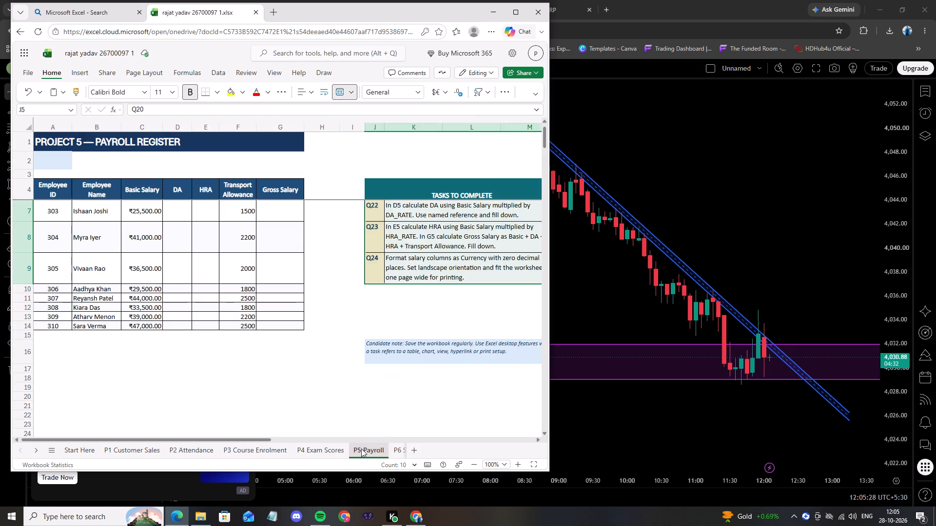
On P6 Student Results, enter the formula =C5+D5+E5 in F5 to total the first student's three subject marks.
click(398, 449)
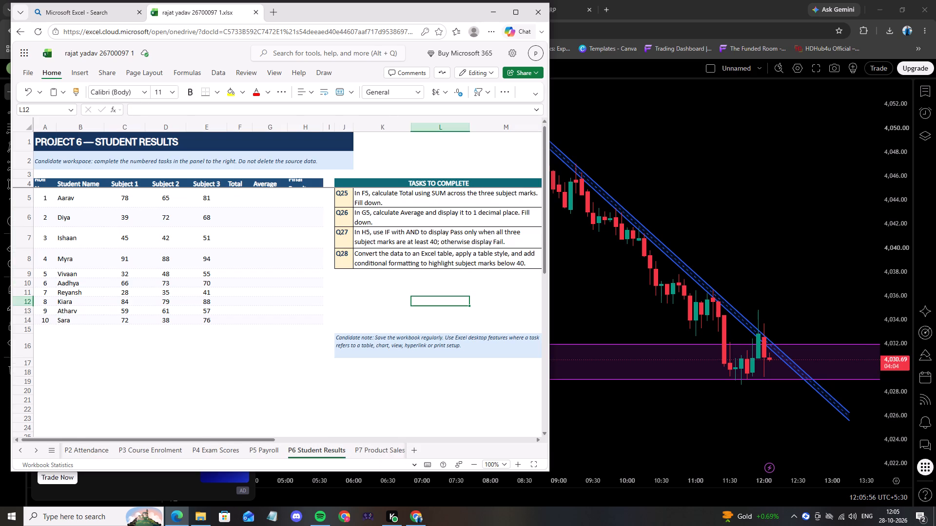
click(233, 198)
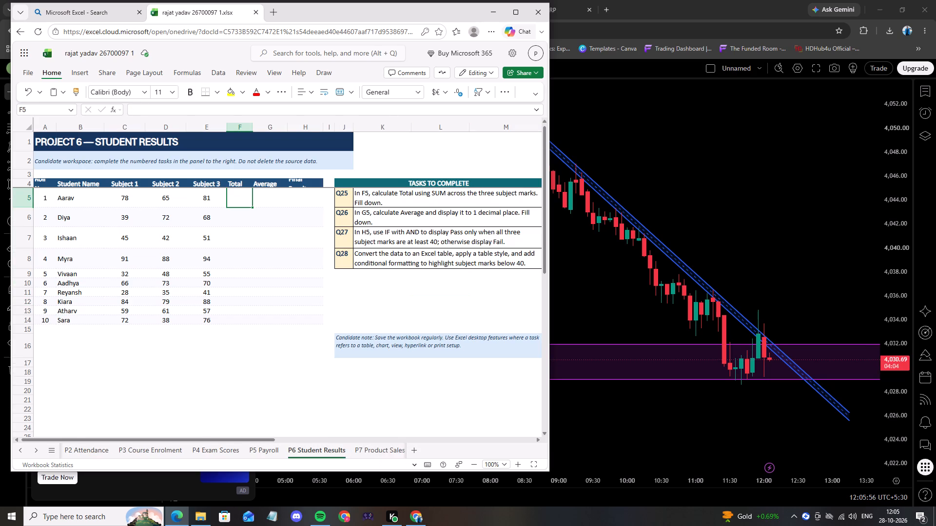
key(equal)
click(125, 198)
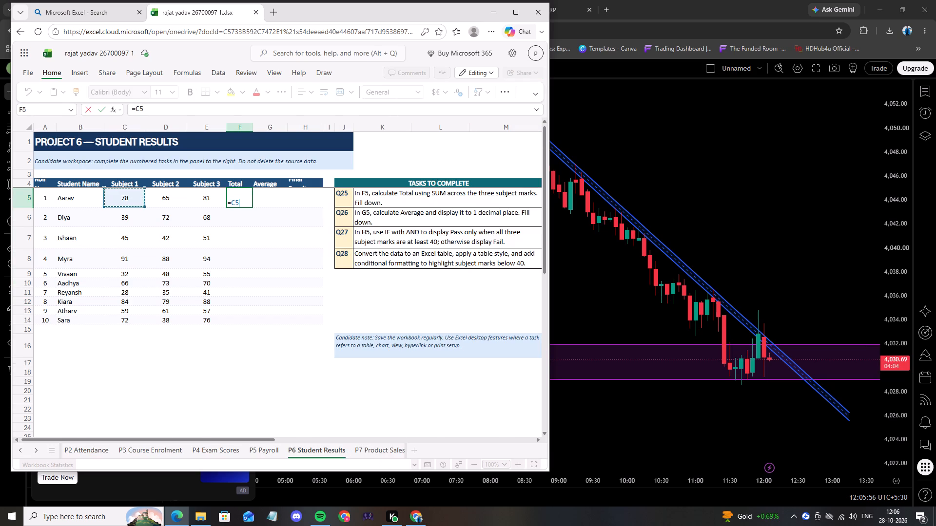
key(shift+plus)
click(170, 198)
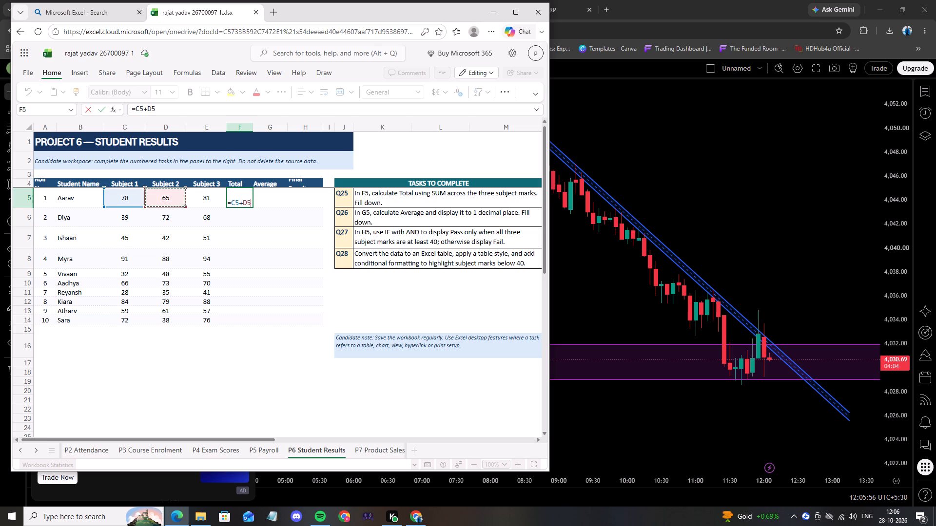
key(shift+plus)
click(202, 198)
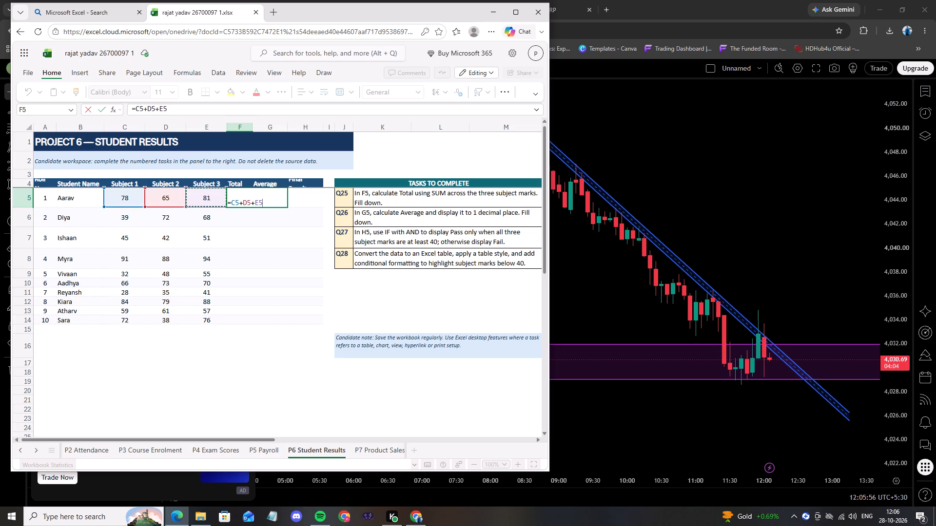
key(Return)
Fill the Total formula from F5 down to F14 for the remaining students.
click(241, 202)
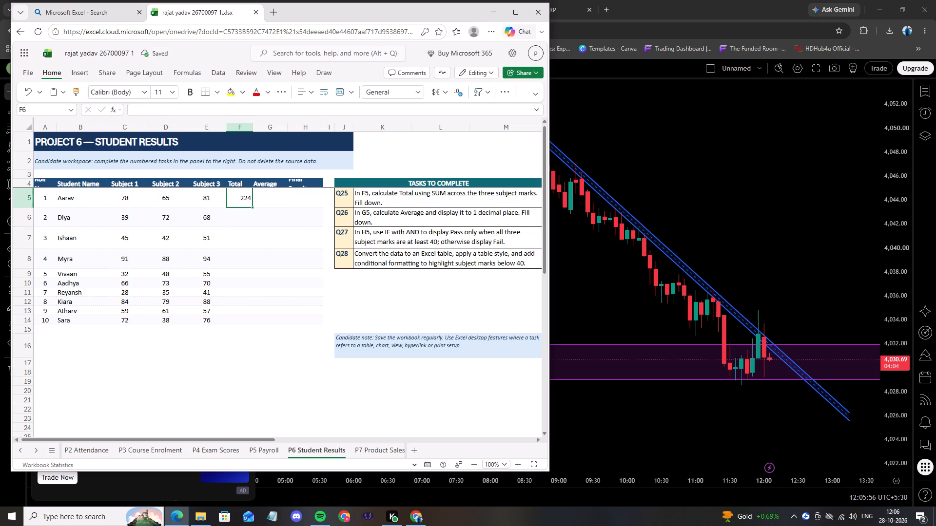
drag(251, 208, 248, 241)
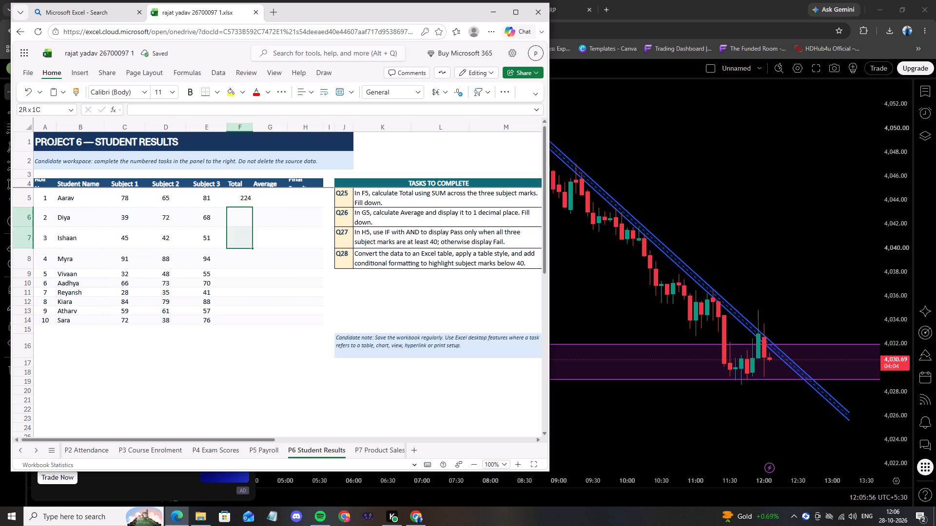
drag(248, 241, 247, 220)
click(243, 200)
drag(252, 207, 250, 306)
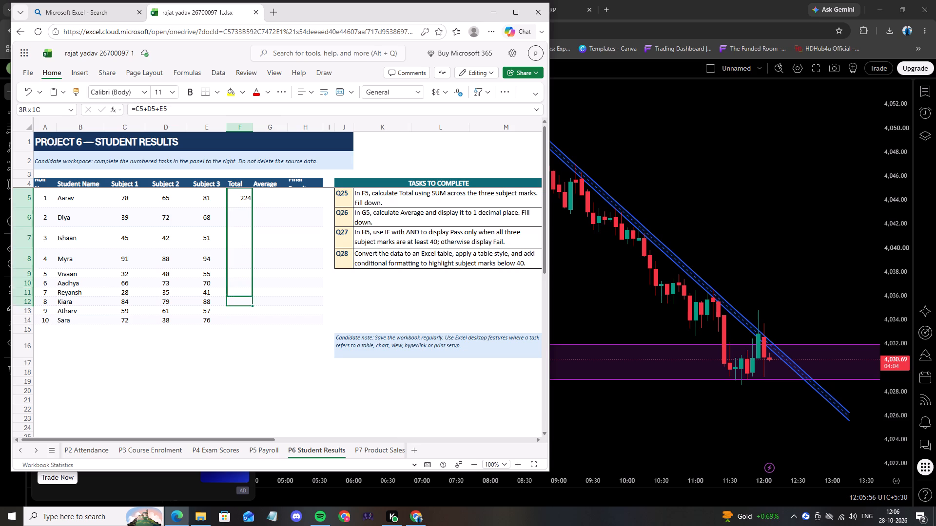
drag(250, 306, 250, 319)
click(267, 379)
On P7 Product Sales, calculate the Office Chair's Revenue in F6 with =D6*E6 and fill it down to F14.
click(366, 449)
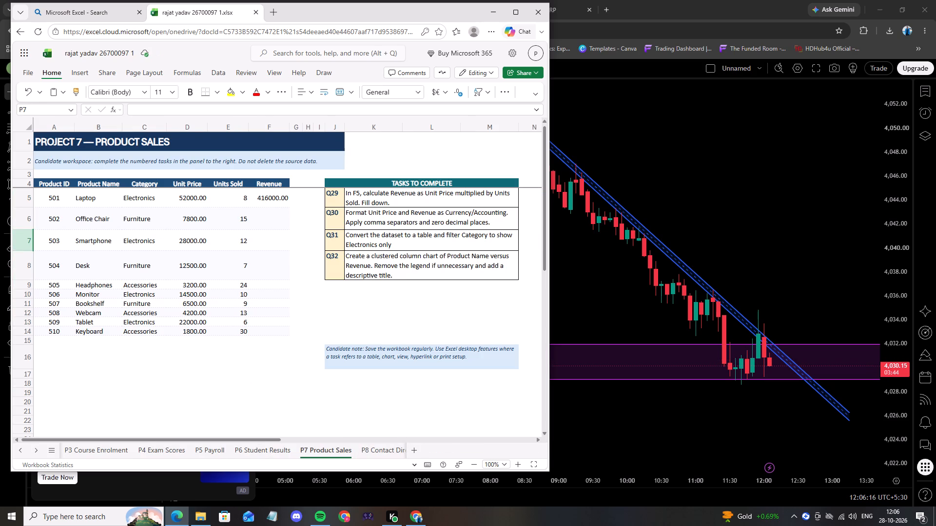
click(199, 219)
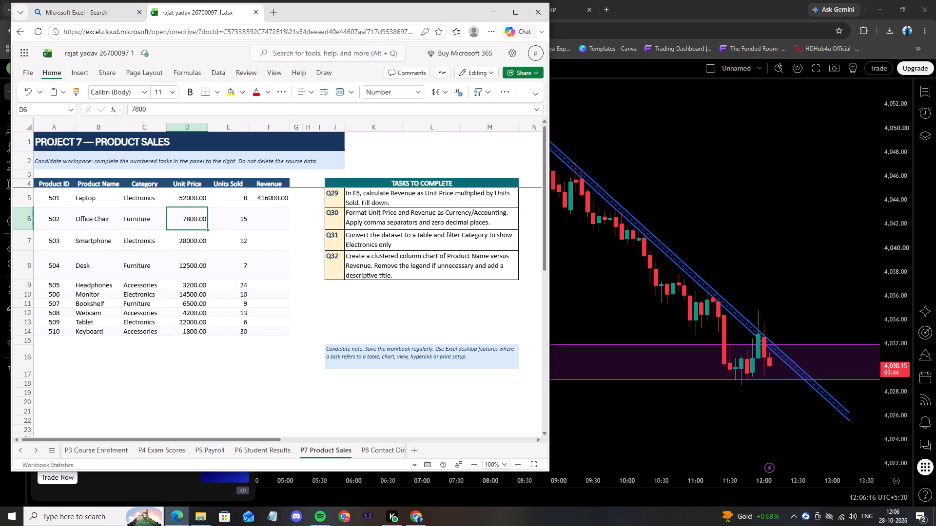
click(277, 225)
key(equal)
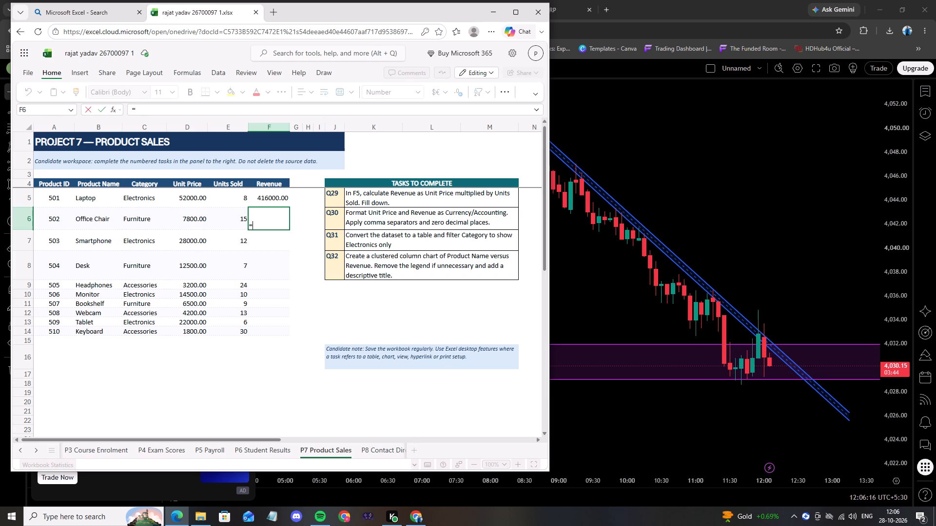
click(192, 218)
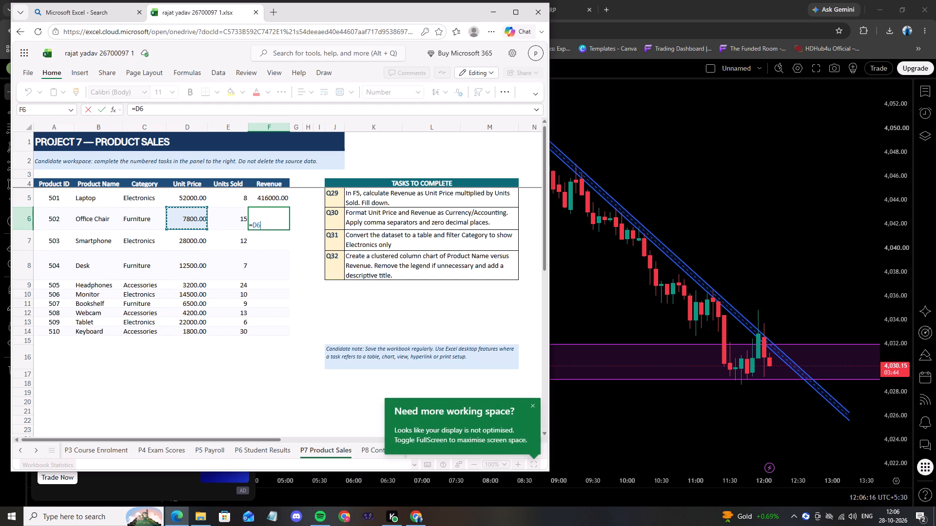
key(shift+asterisk)
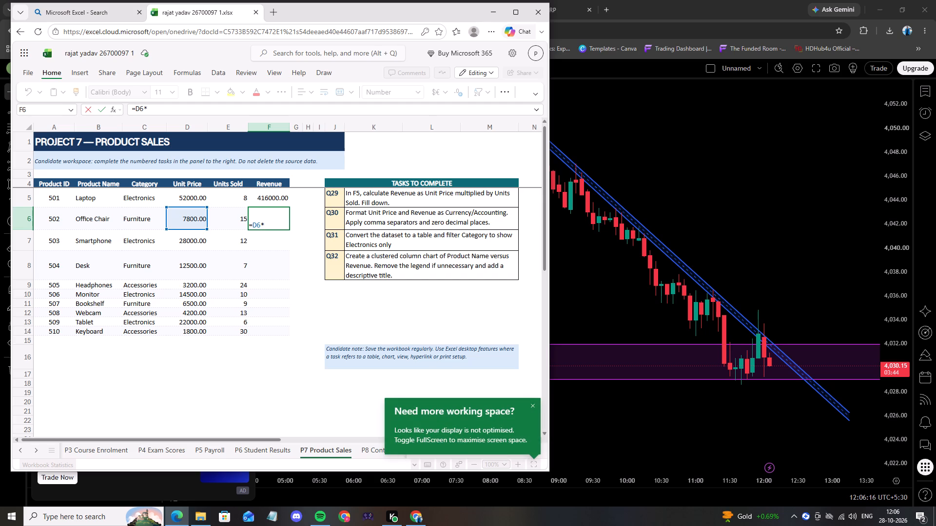
click(226, 220)
key(Return)
click(284, 221)
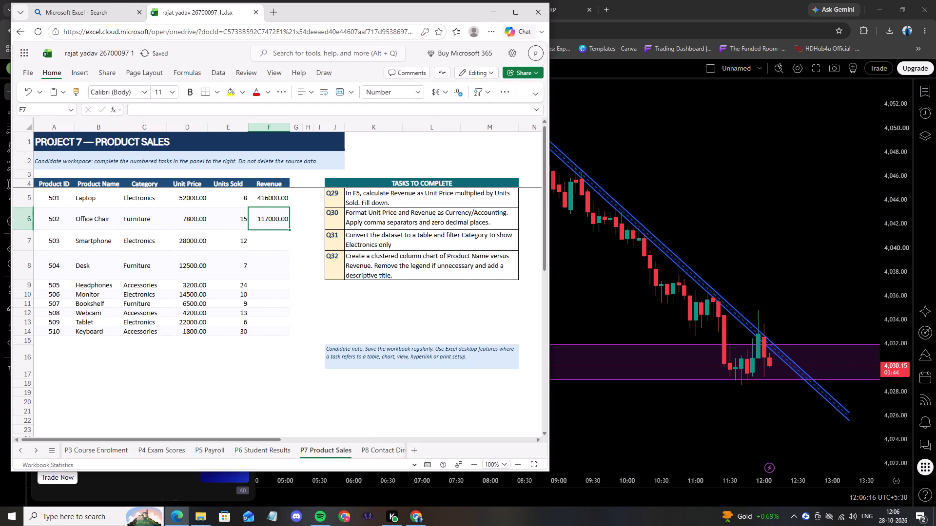
drag(289, 229, 289, 239)
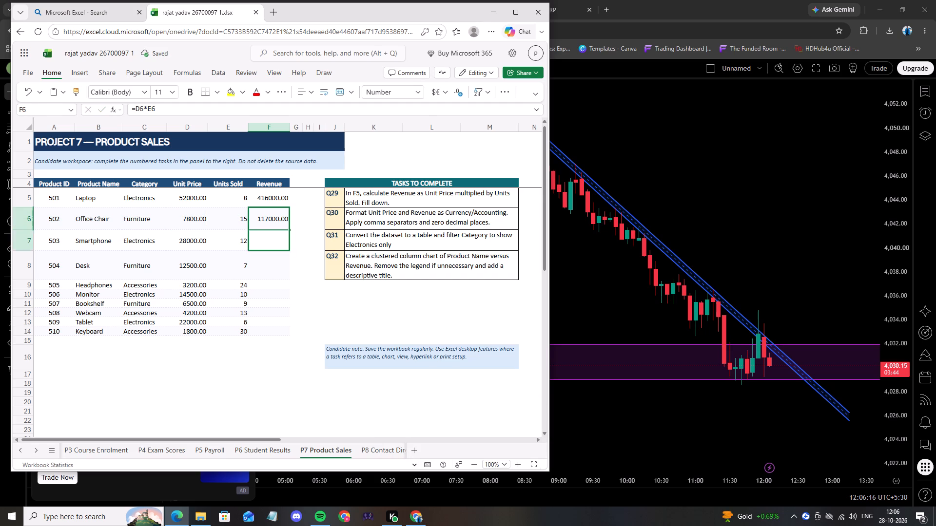
drag(289, 239, 291, 328)
click(312, 310)
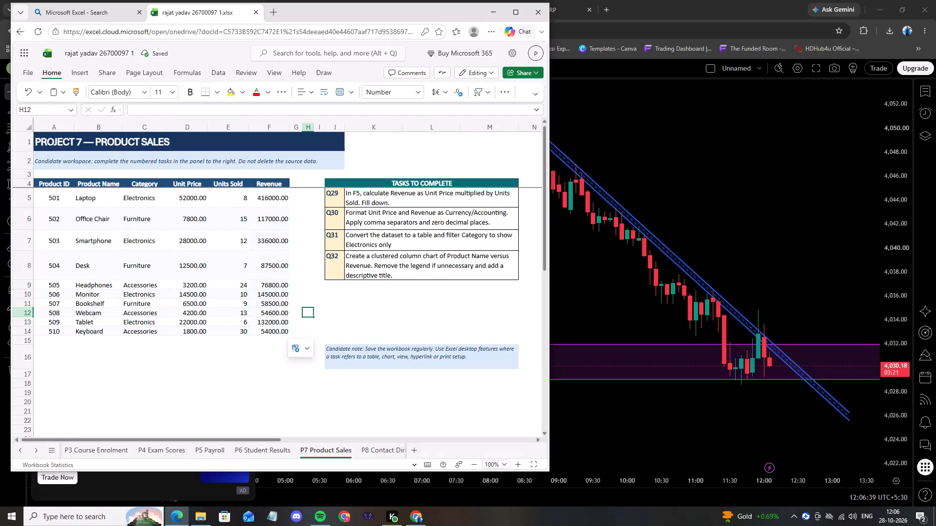
On P9 Sales Incentives, calculate Sales Amount in G5 with =E5*F5 and fill it down to G14.
click(378, 451)
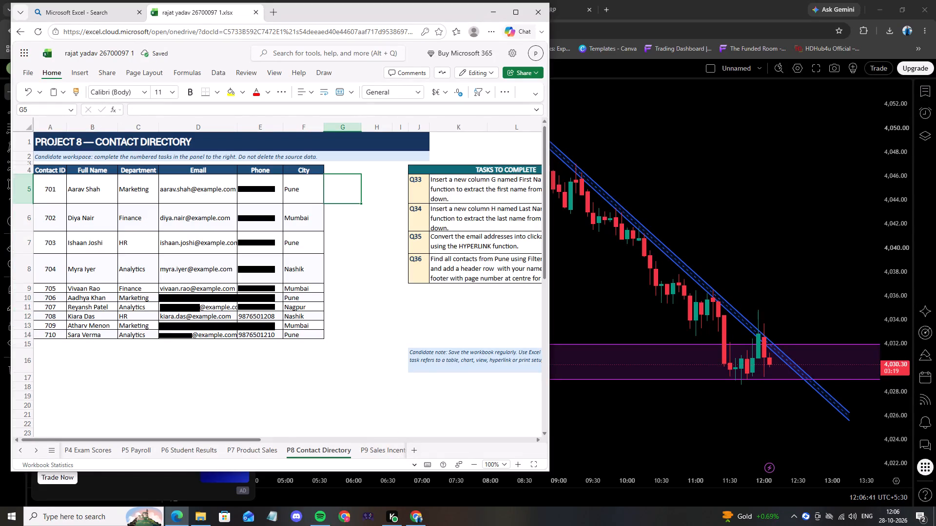
click(373, 450)
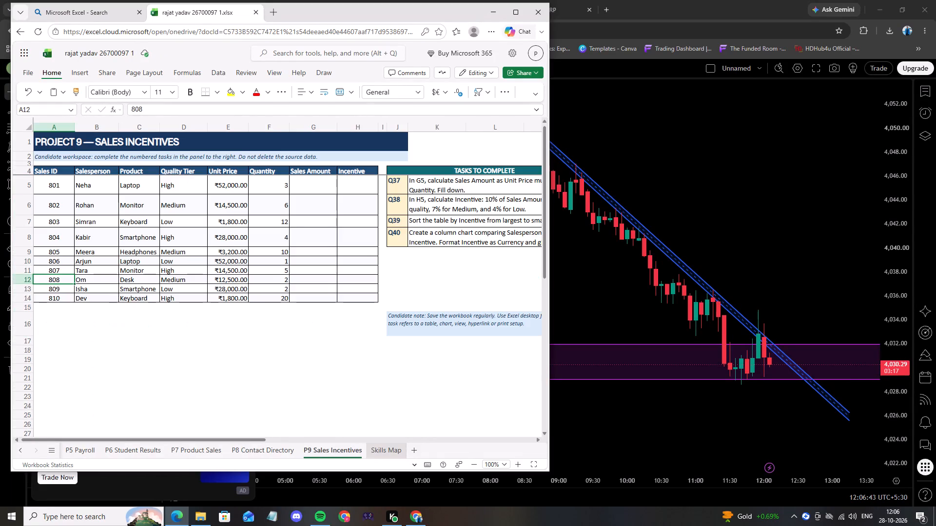
click(233, 187)
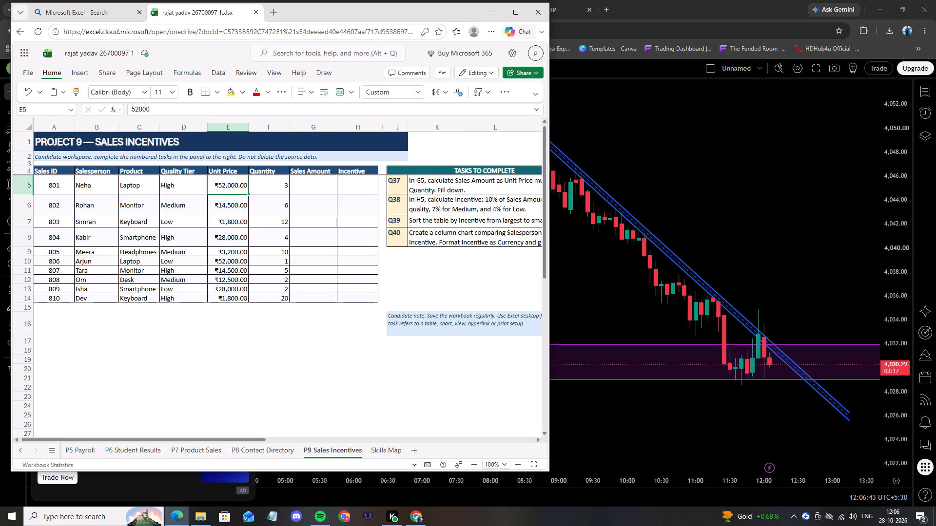
click(306, 189)
key(equal)
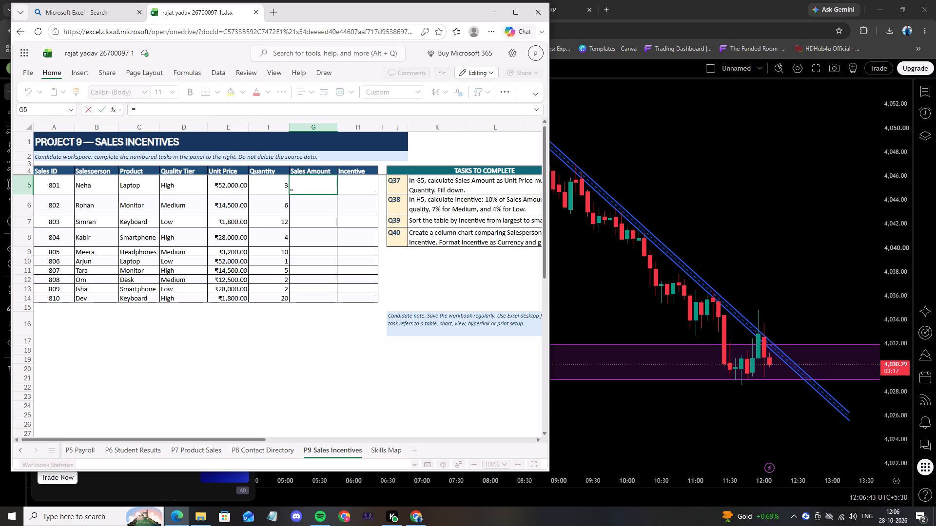
click(233, 183)
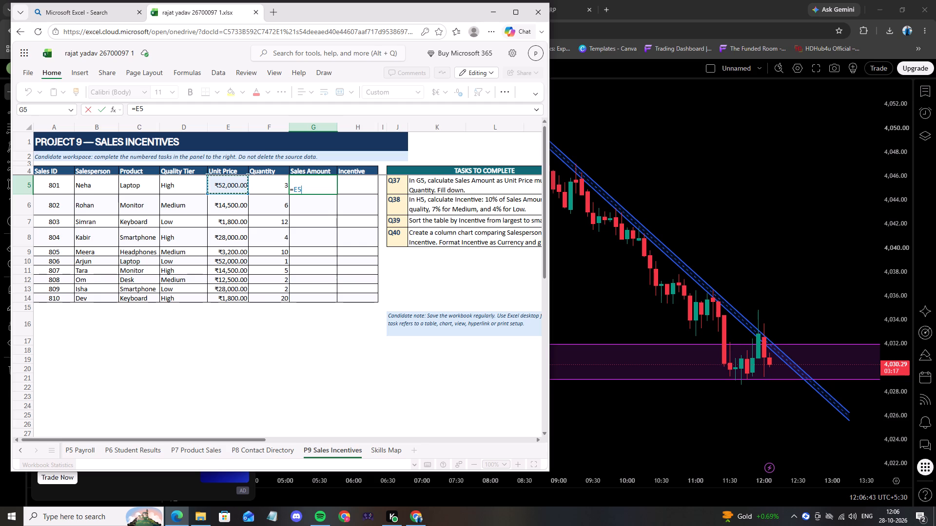
key(shift+asterisk)
click(268, 188)
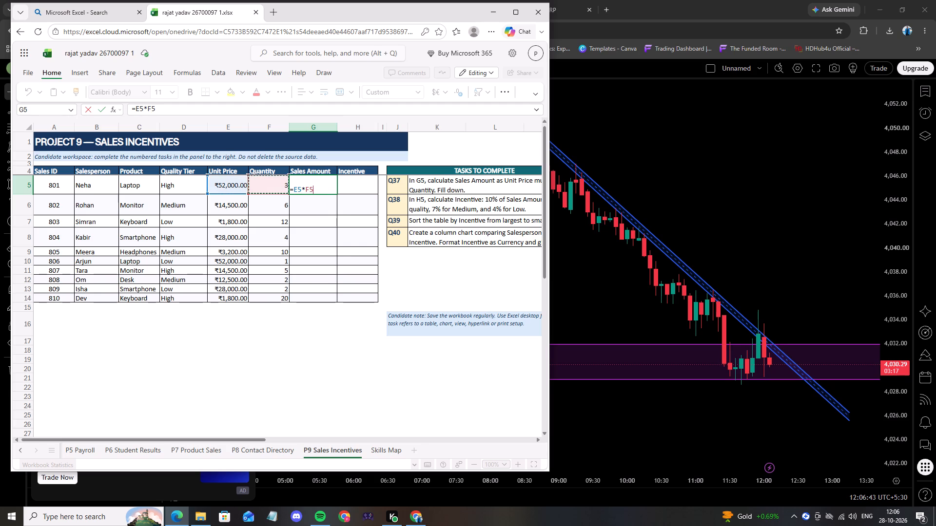
key(Return)
click(330, 190)
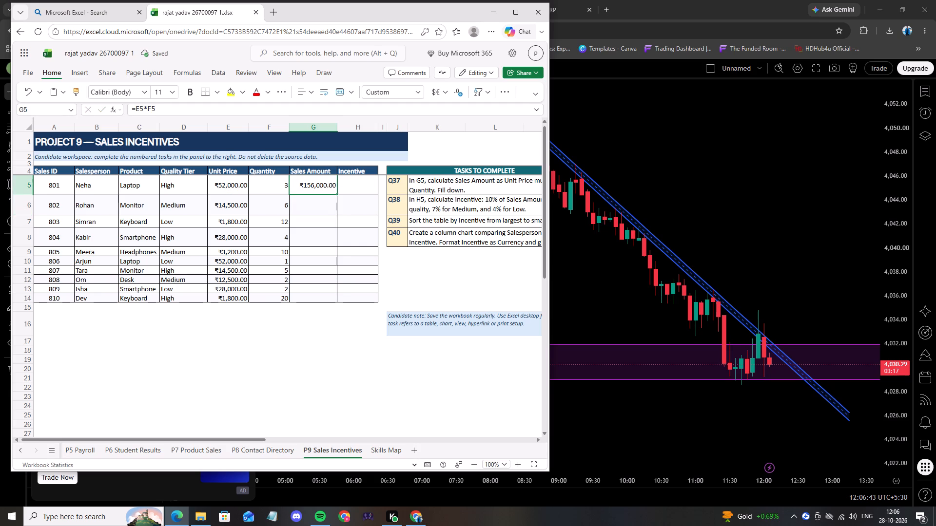
drag(337, 194, 333, 297)
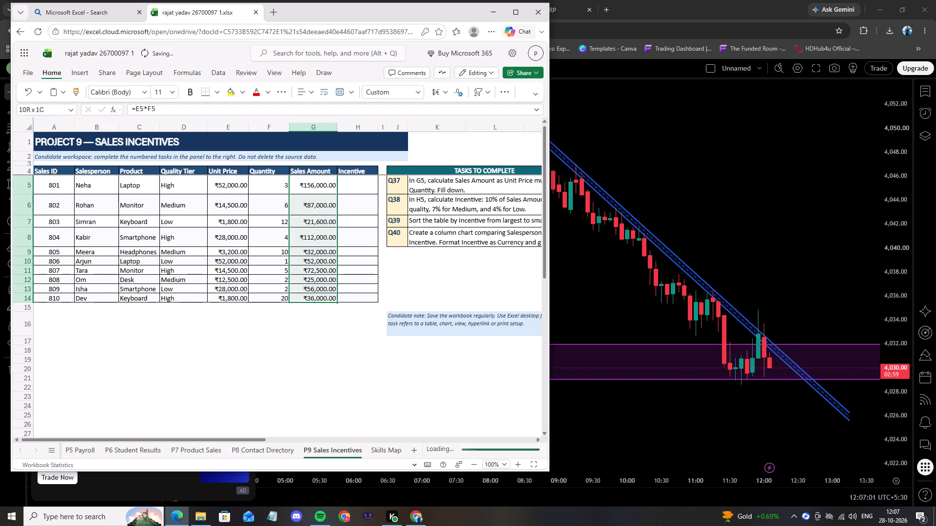
Go to the Skills Map sheet and read through the MO-200 skills coverage table.
click(377, 448)
scroll(387, 380, down, 1)
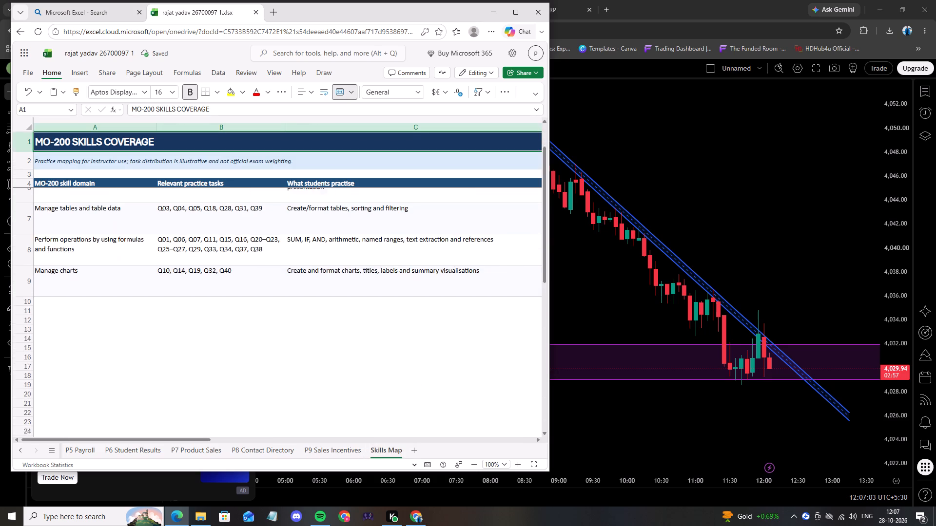
Return to the Start Here sheet to check the test format and the project index.
scroll(388, 378, up, 2)
scroll(383, 445, up, 11)
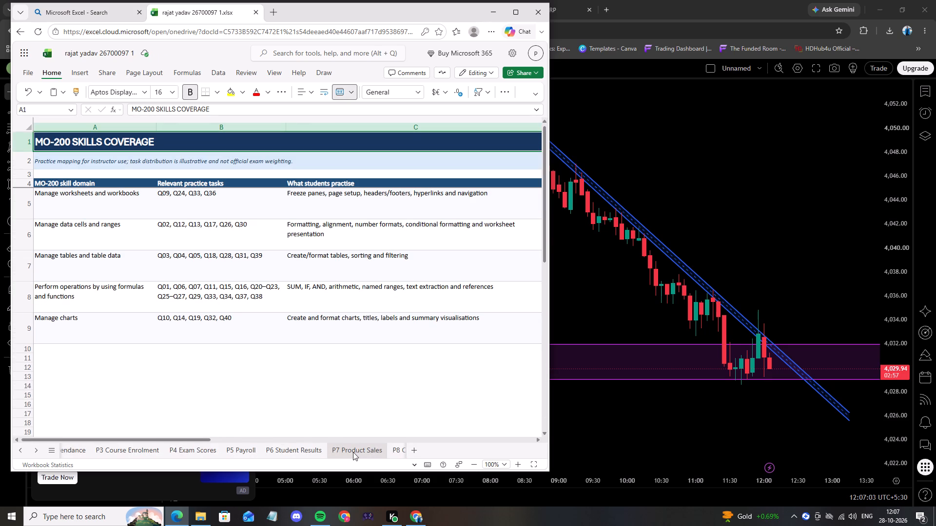
scroll(352, 452, down, 15)
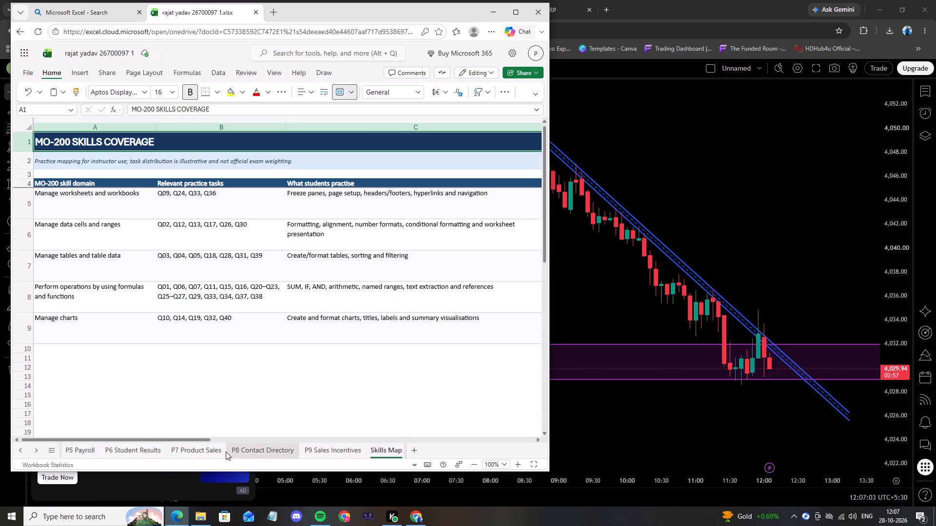
scroll(226, 451, up, 20)
scroll(226, 451, up, 15)
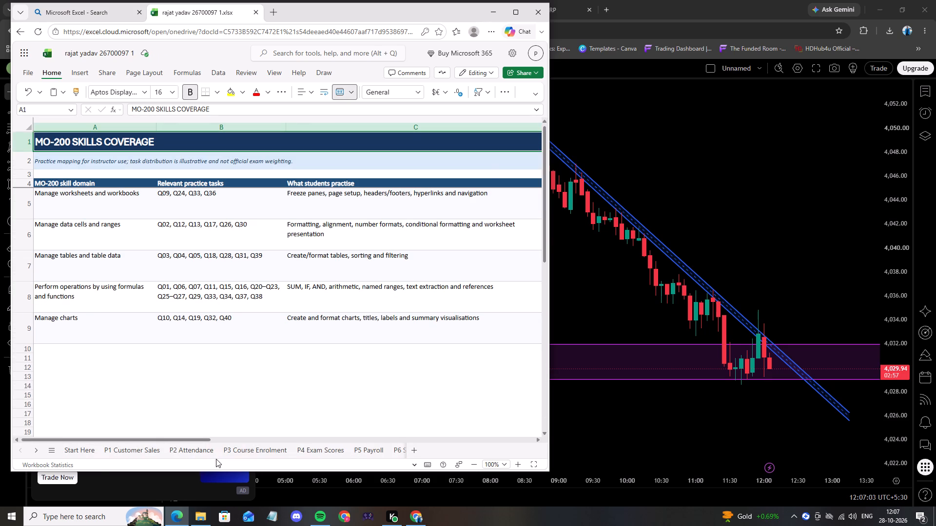
click(86, 451)
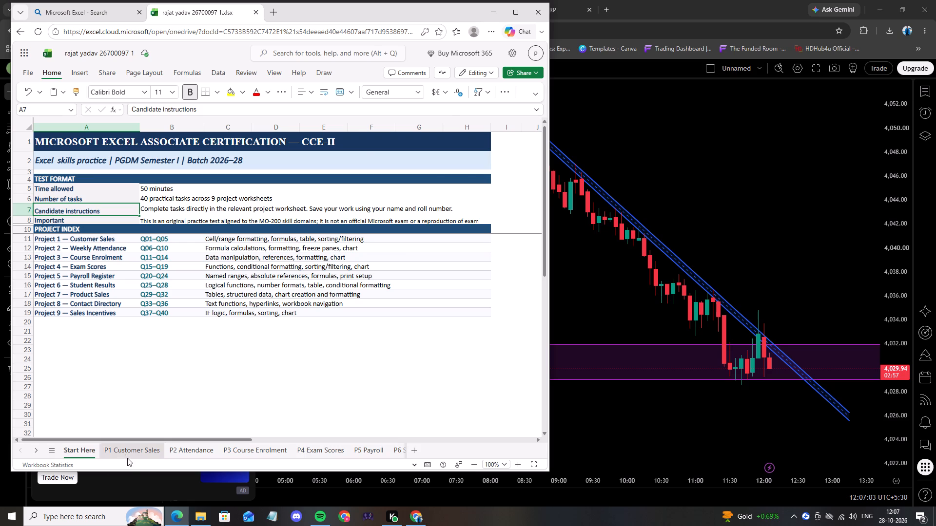
Review the sheets from P1 Customer Sales through P5 Payroll, checking the filled columns against each sheet's task list.
click(128, 459)
click(130, 451)
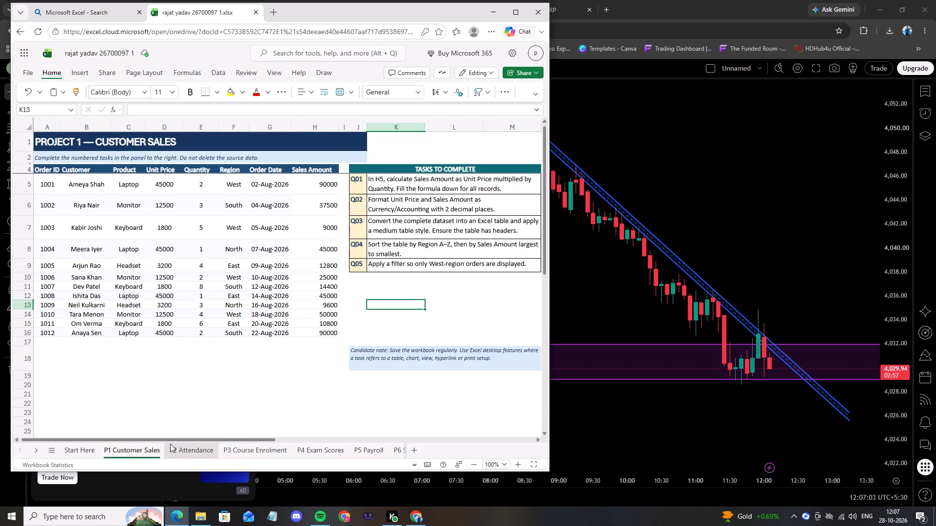
click(312, 394)
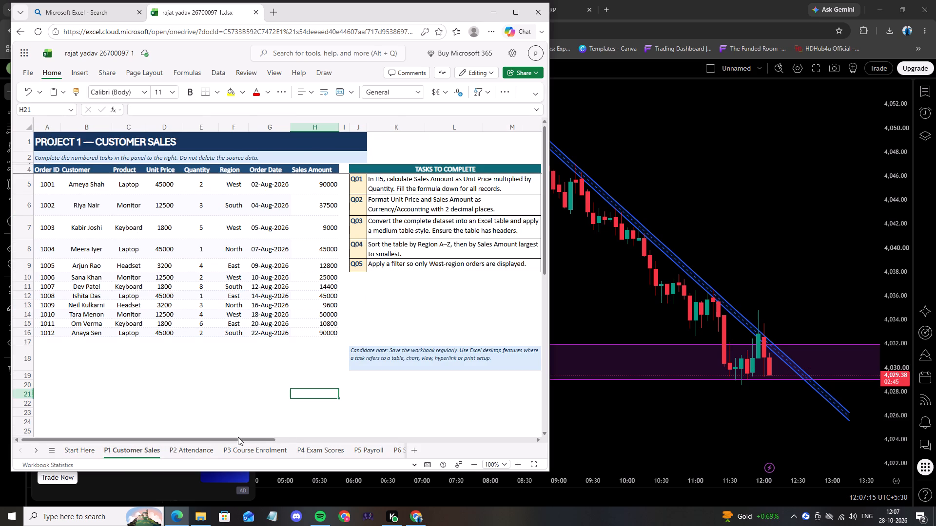
click(191, 451)
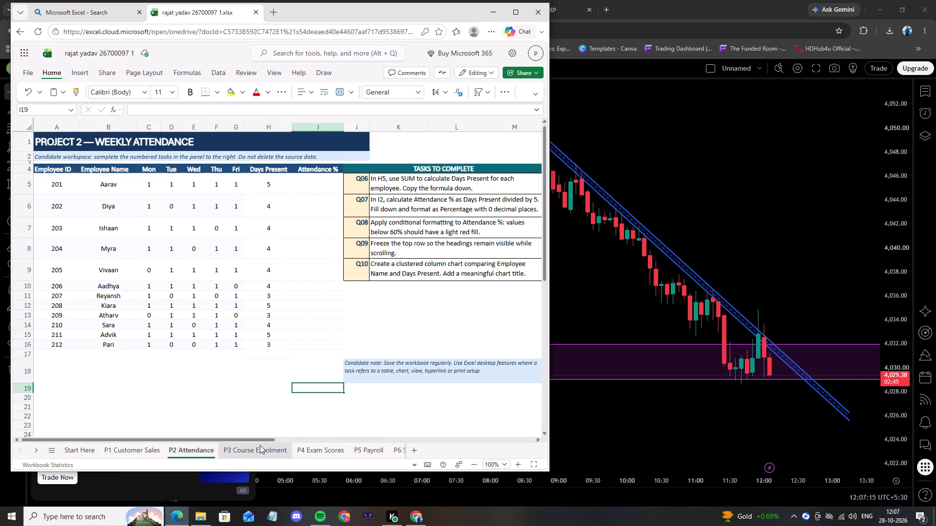
click(260, 445)
click(311, 445)
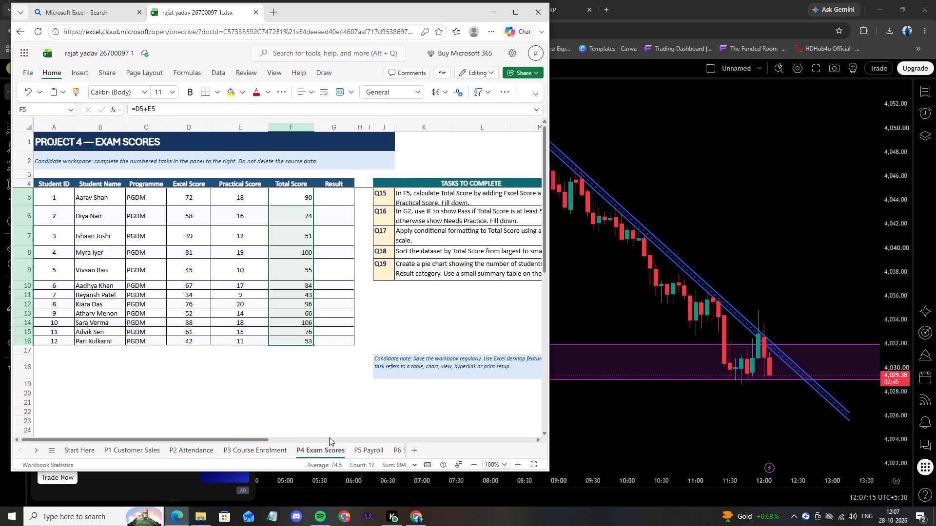
drag(246, 439, 300, 441)
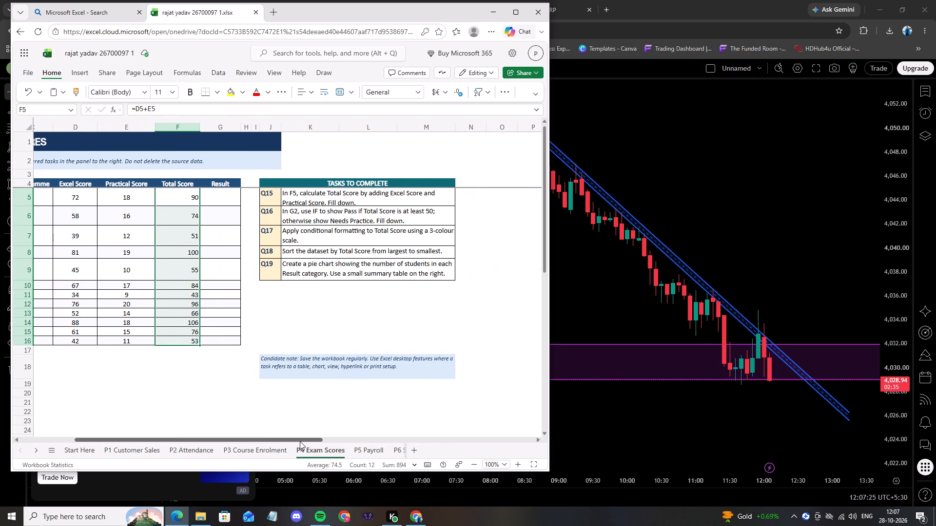
drag(300, 441, 255, 440)
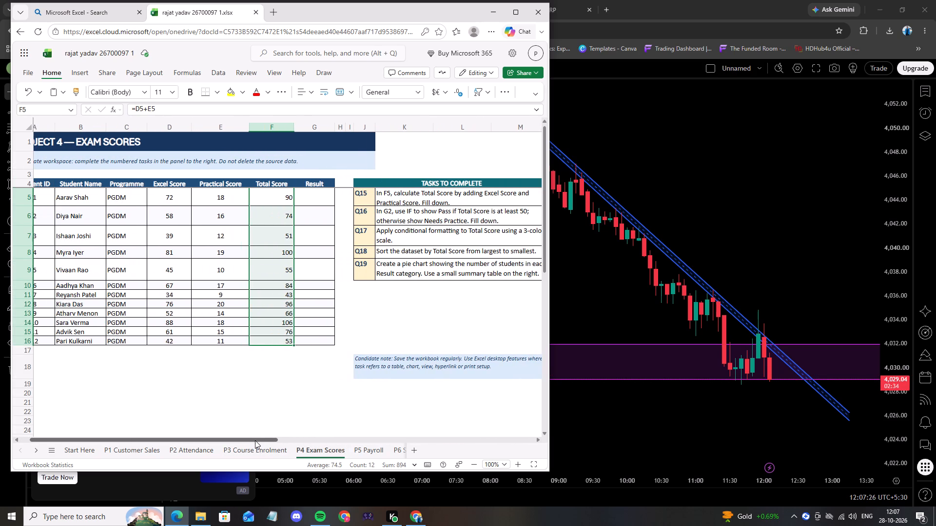
drag(255, 440, 215, 439)
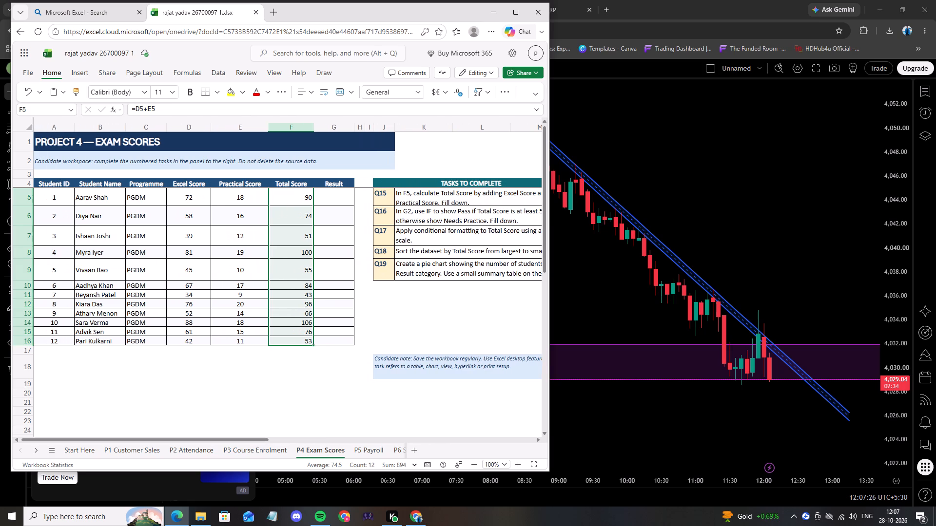
click(357, 448)
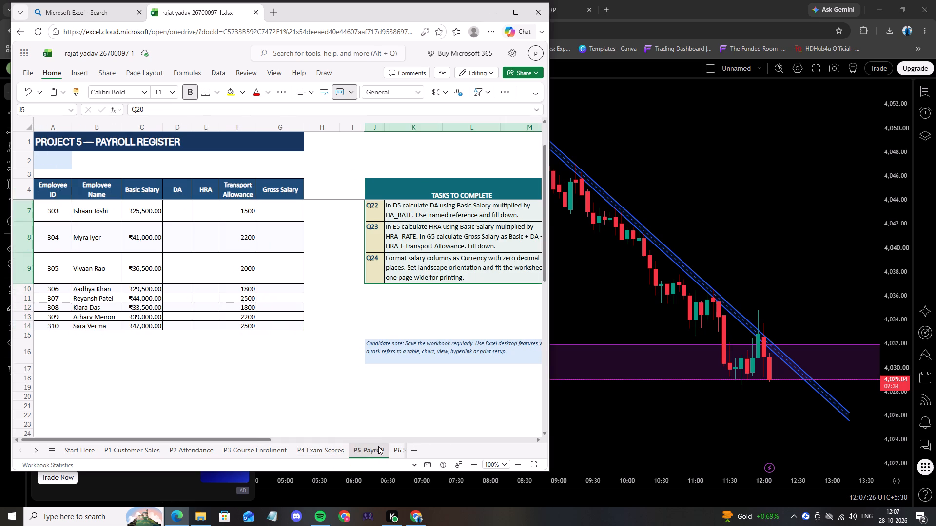
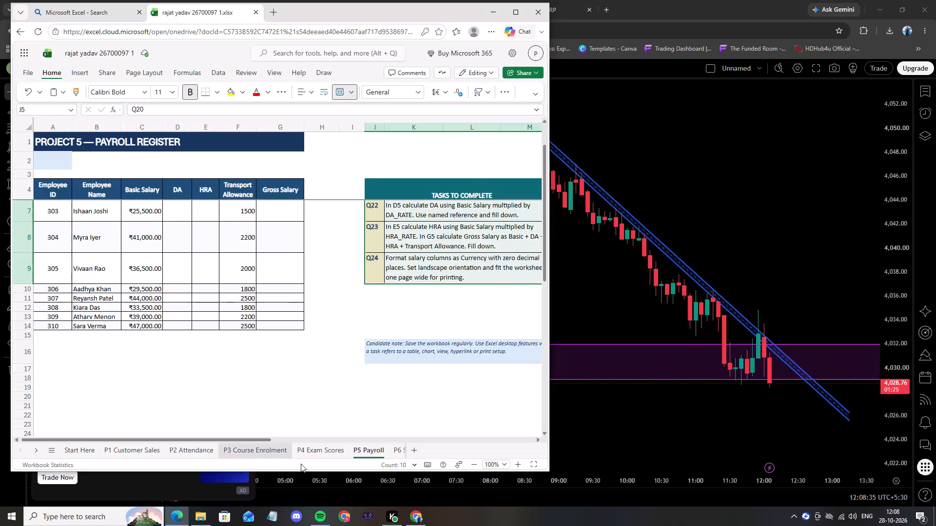
Review the sheets from P6 Student Results through P9 Sales Incentives and Skills Map, checking the filled columns against each task list.
click(401, 453)
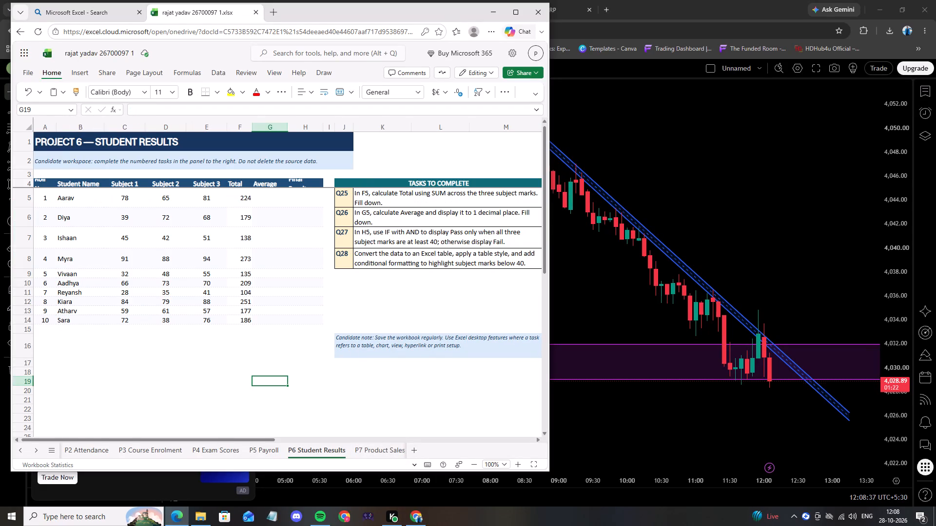
scroll(299, 272, up, 3)
click(313, 183)
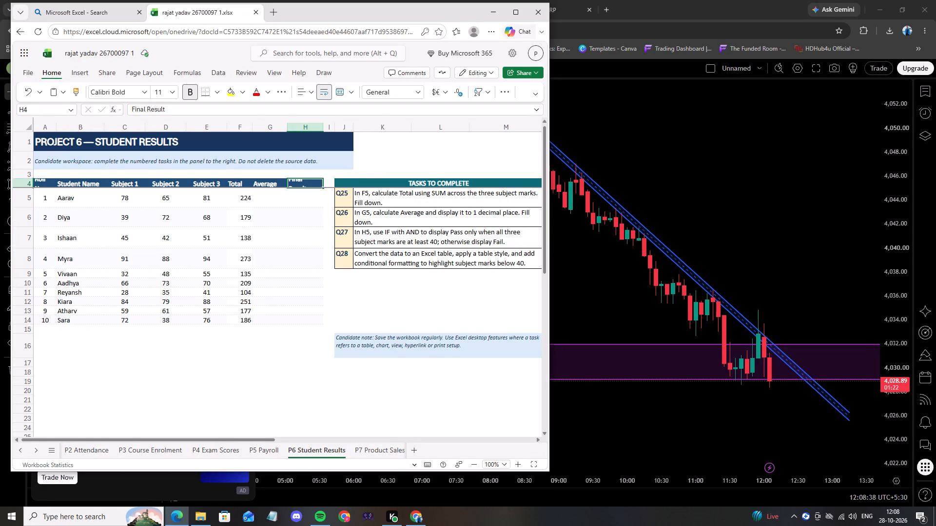
scroll(331, 404, up, 2)
drag(544, 263, 543, 250)
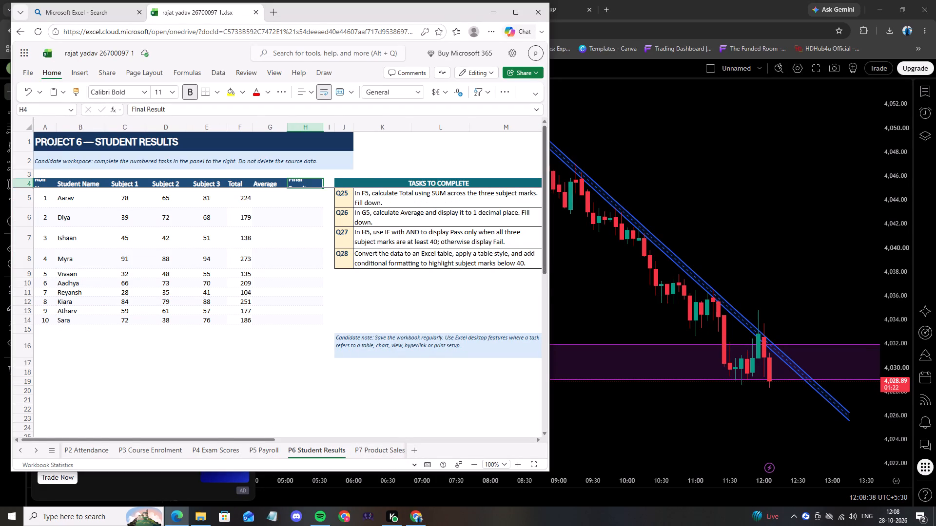
scroll(273, 314, up, 6)
click(278, 184)
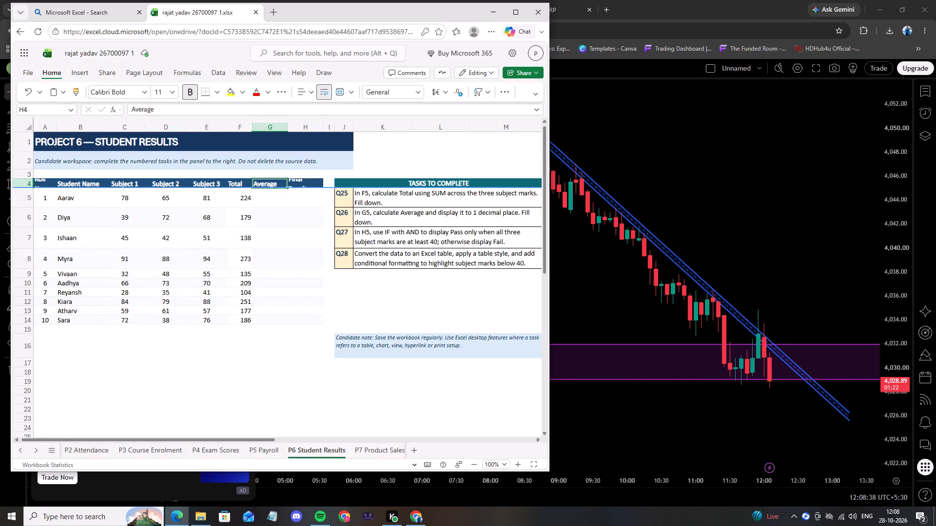
click(367, 448)
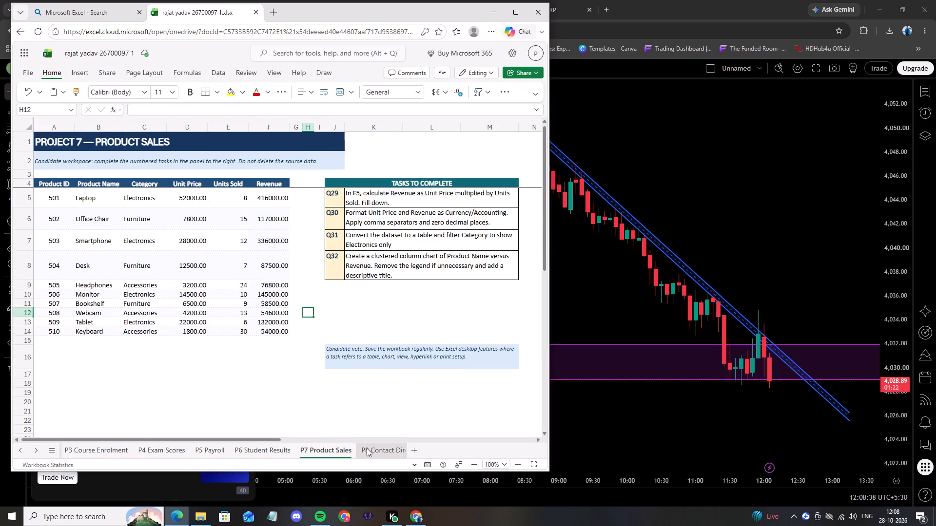
click(384, 449)
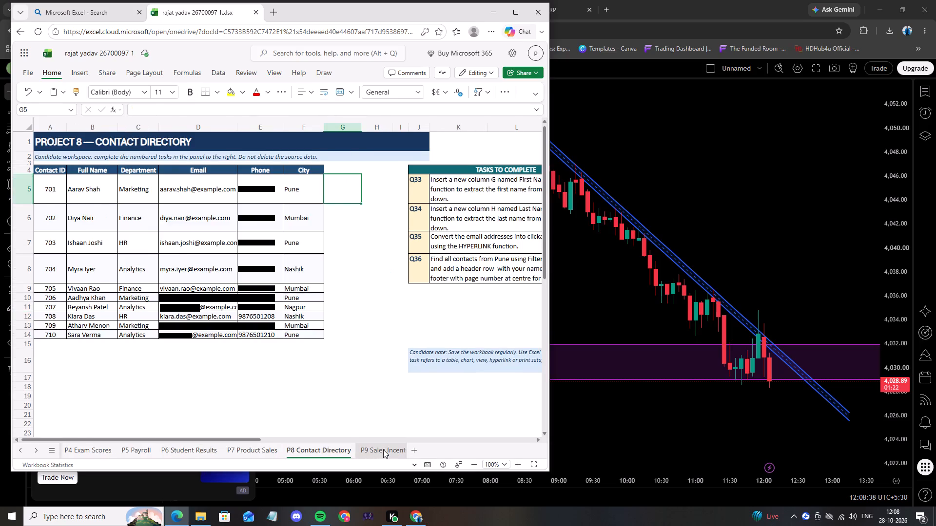
click(383, 450)
click(382, 450)
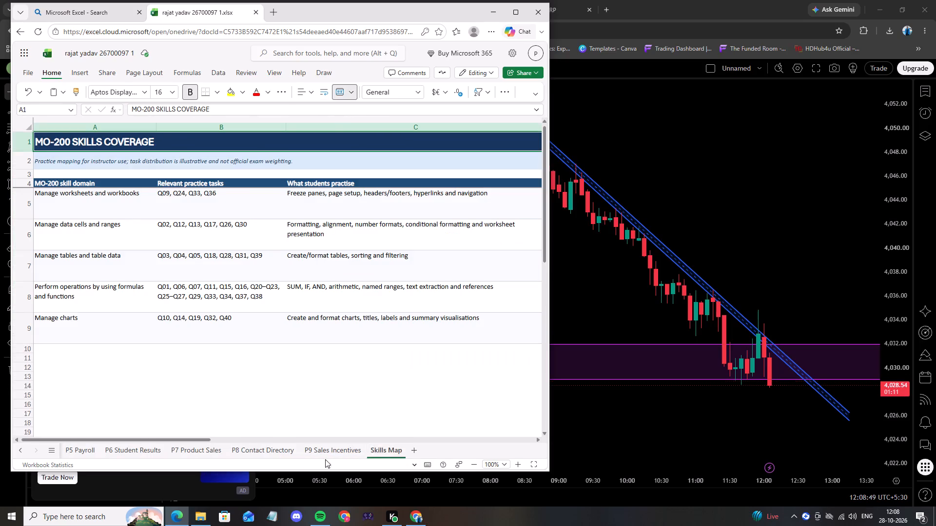
Look back over the P6 to P9 project sheets and inspect the Sales Amount formula in G5 of P9 Sales Incentives.
click(340, 451)
click(255, 452)
click(205, 451)
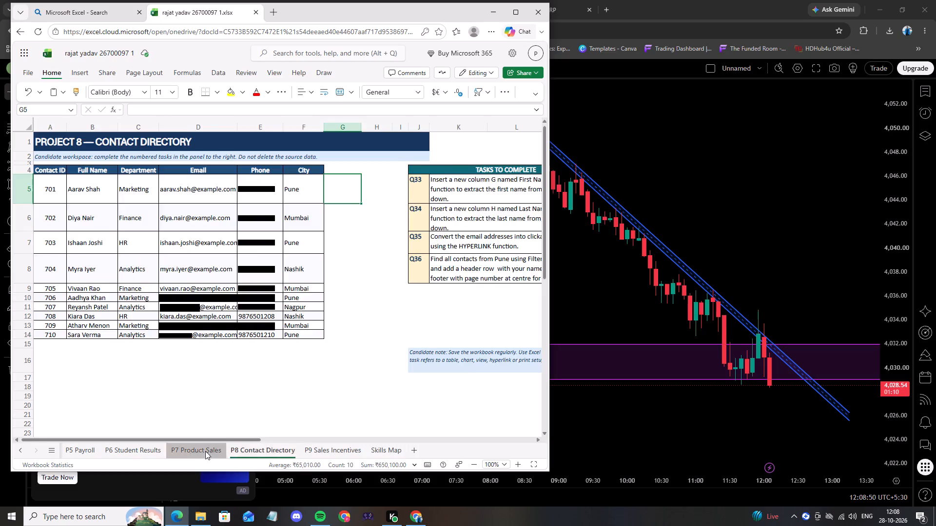
click(140, 451)
click(369, 449)
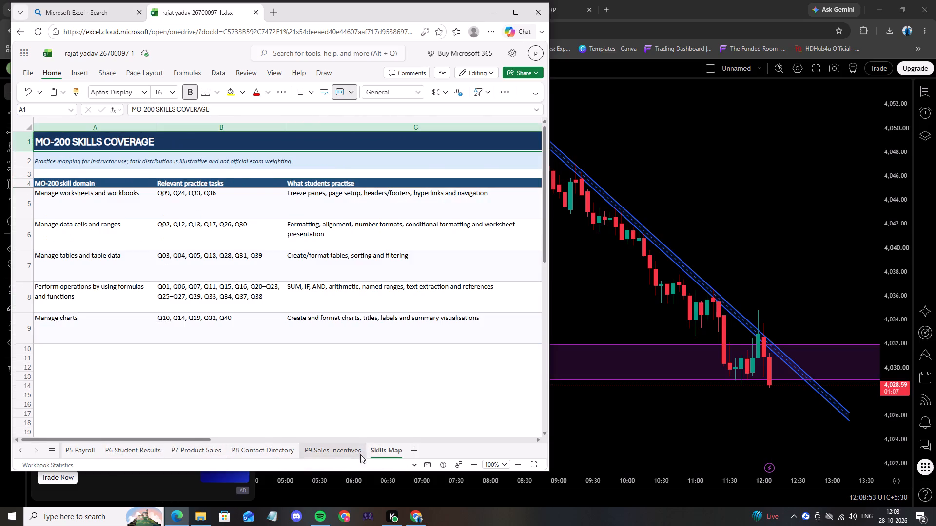
click(339, 450)
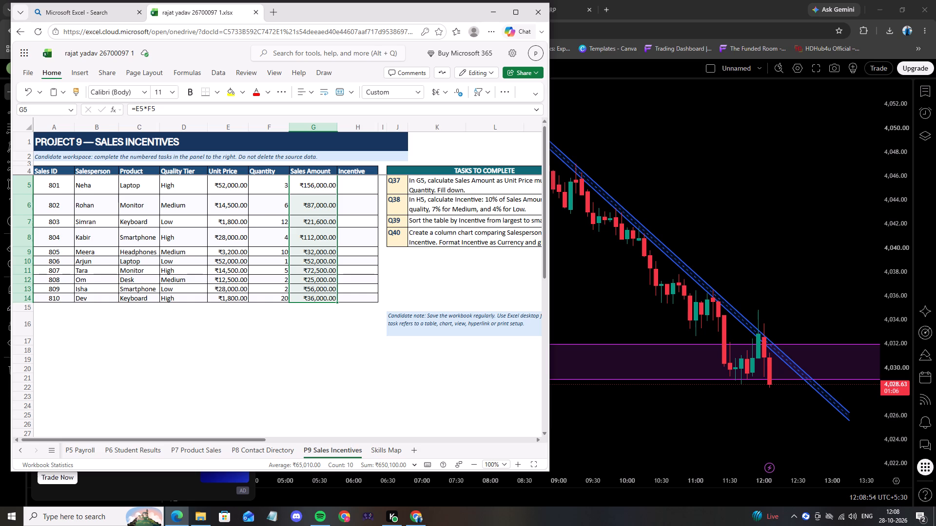
click(306, 188)
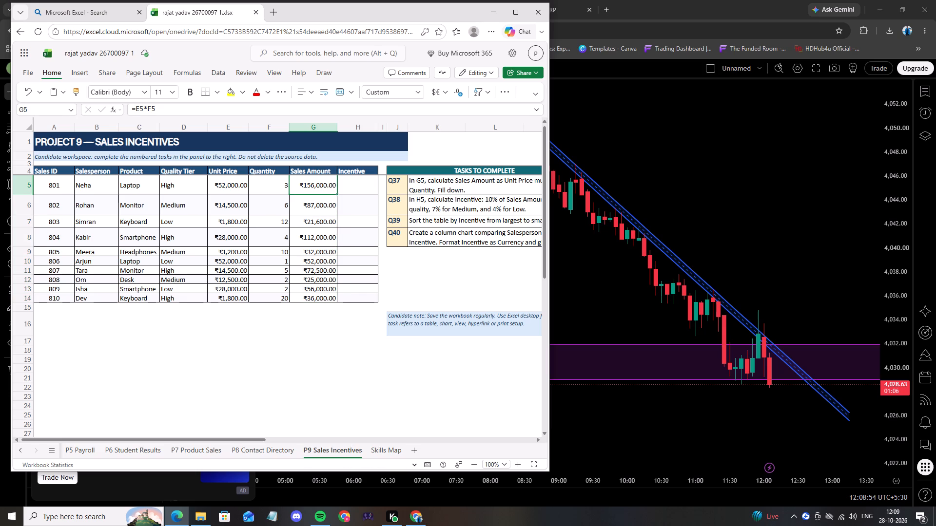
Go back through the earlier project sheets and compare the P1 Customer Sales and P2 Attendance columns with their task lists.
click(133, 451)
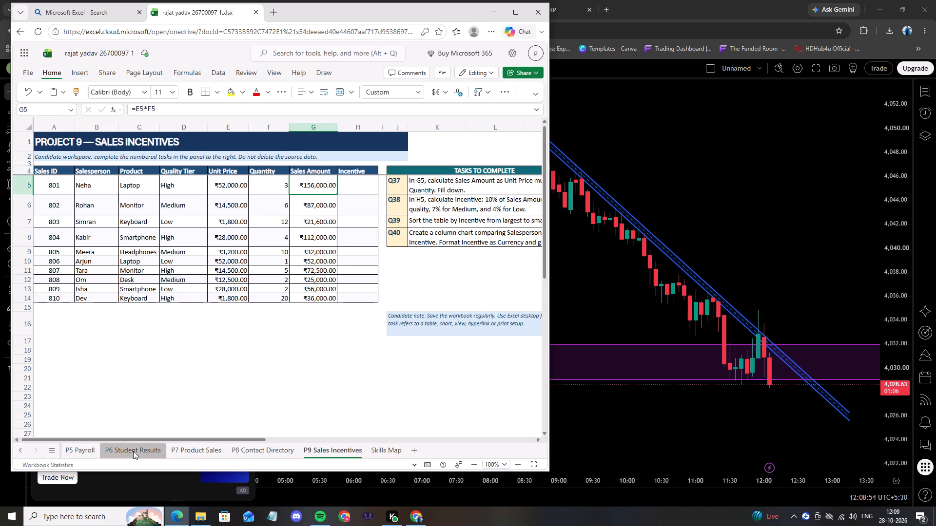
click(85, 451)
click(76, 453)
scroll(62, 453, up, 7)
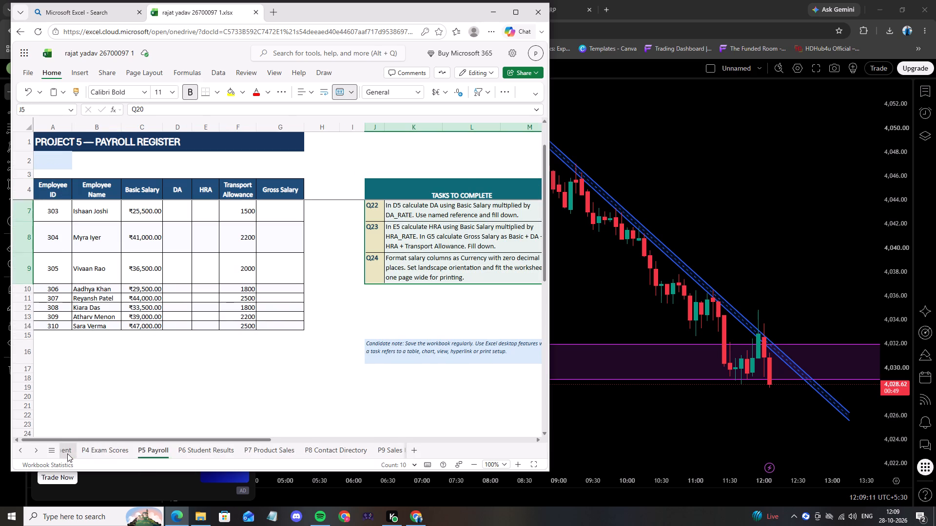
scroll(67, 453, up, 9)
click(119, 449)
scroll(129, 448, up, 1)
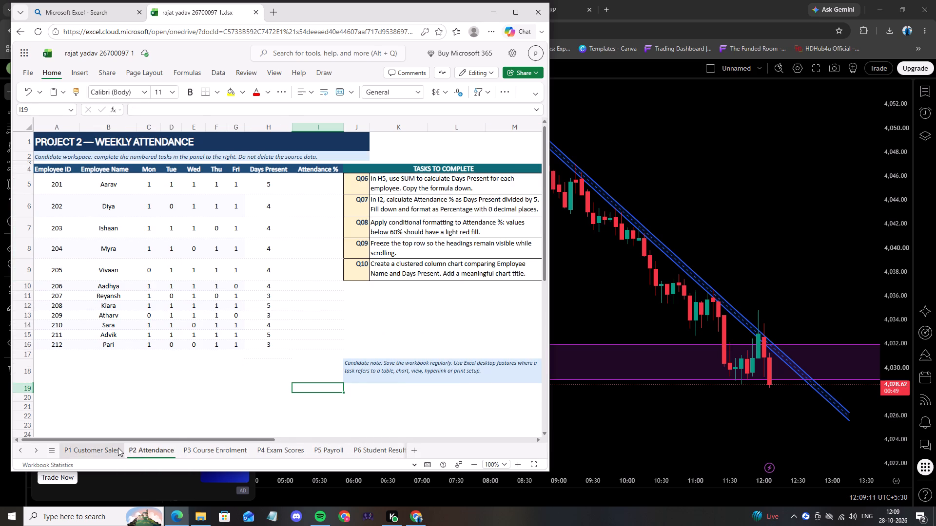
scroll(127, 448, up, 2)
click(110, 448)
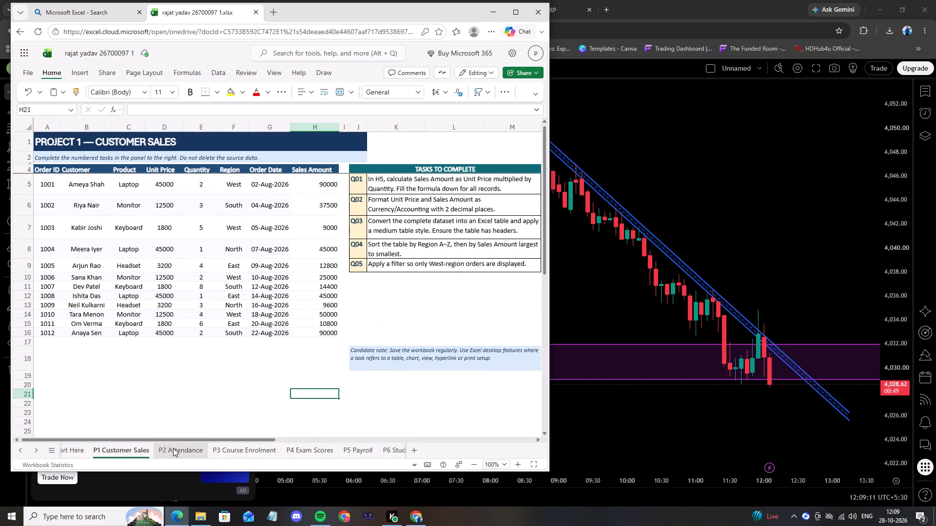
click(173, 448)
click(114, 453)
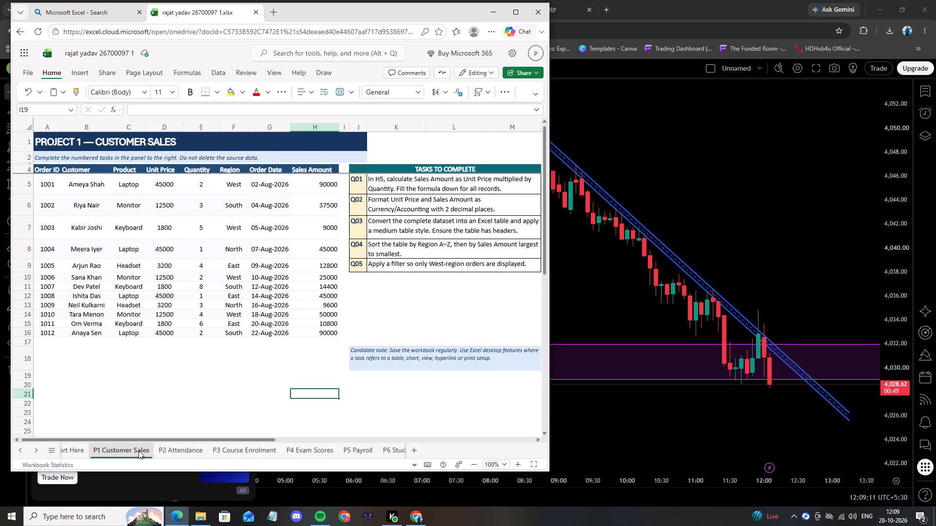
drag(168, 451, 173, 454)
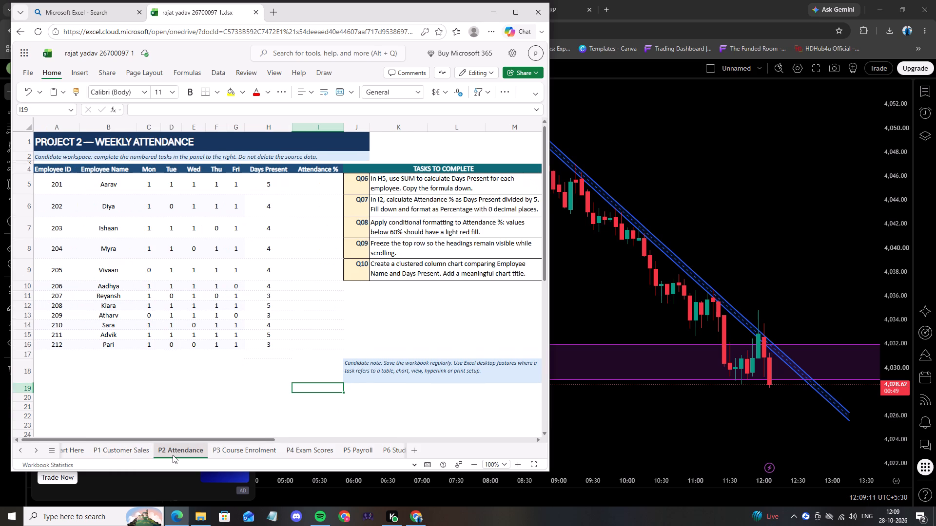
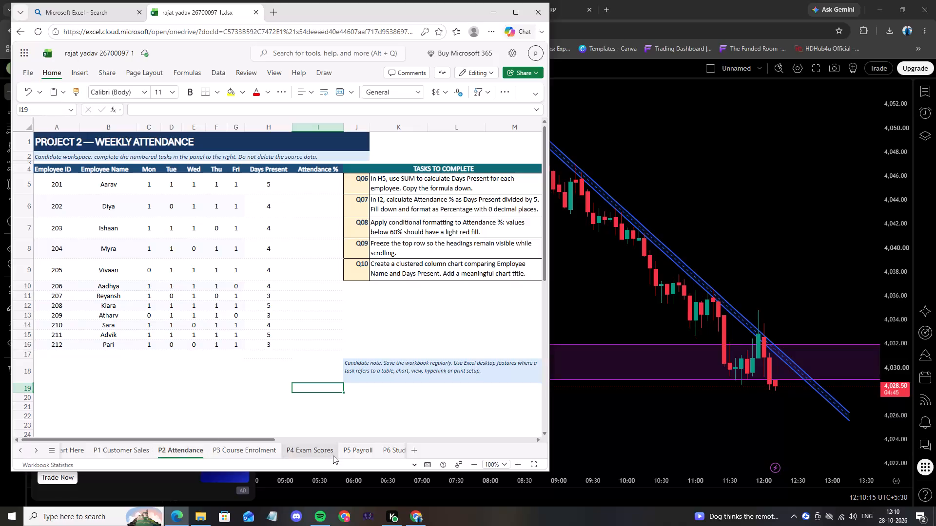
Look through the project sheets from P4 Exam Scores to P9 Sales Incentives for calculated columns that are still empty.
click(302, 452)
click(352, 450)
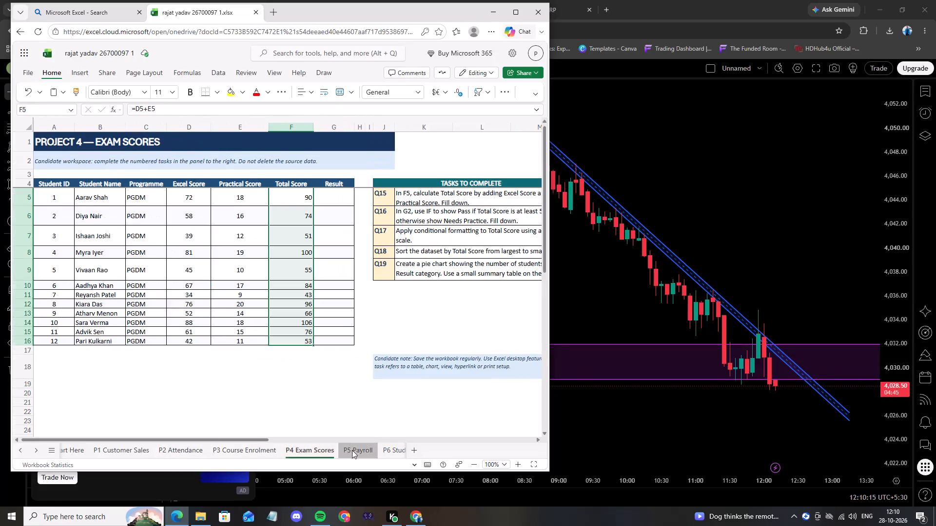
click(315, 447)
click(357, 449)
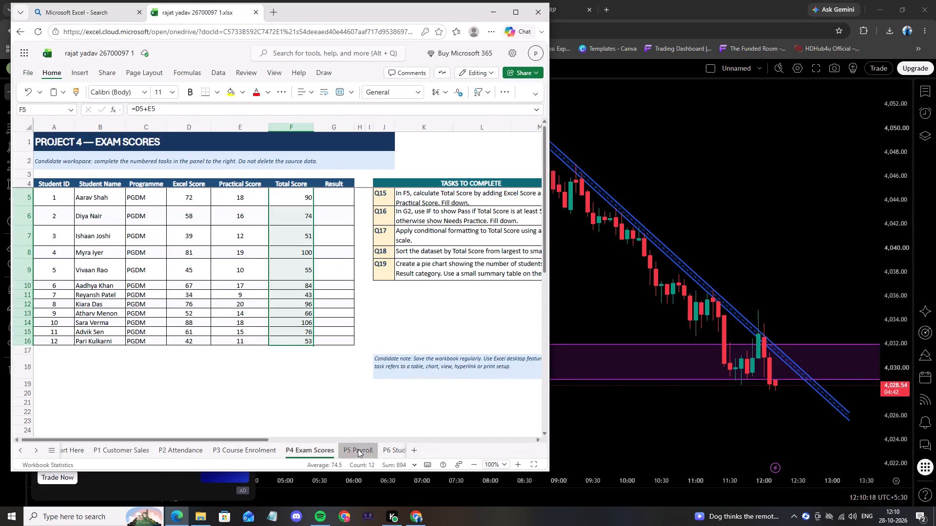
click(389, 449)
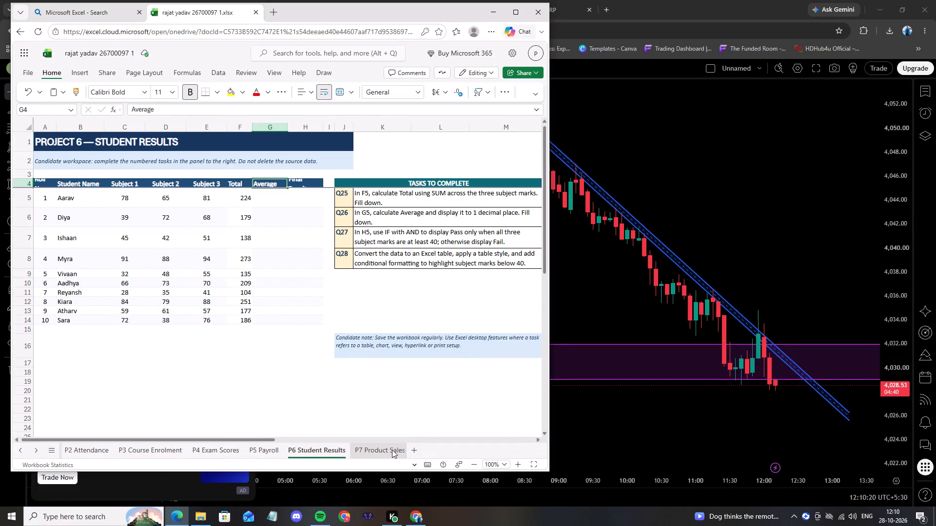
click(392, 450)
click(382, 450)
click(382, 450)
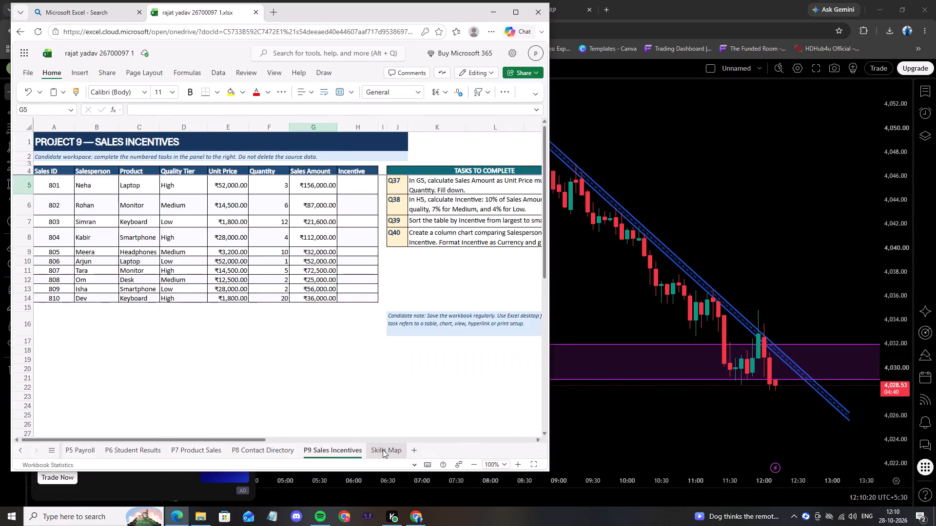
Enter the formula =0.10*G5 in the first Incentive cell, H5, of P9 Sales Incentives.
click(359, 187)
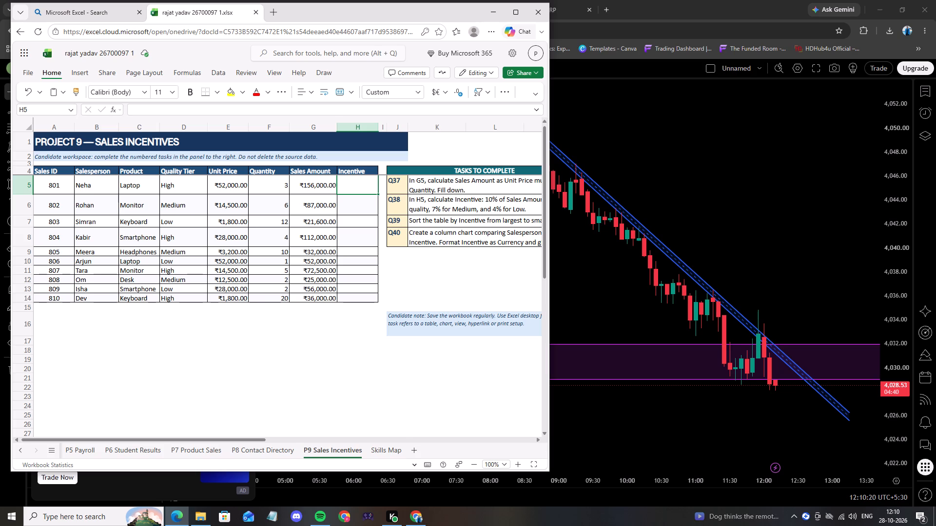
key(equal)
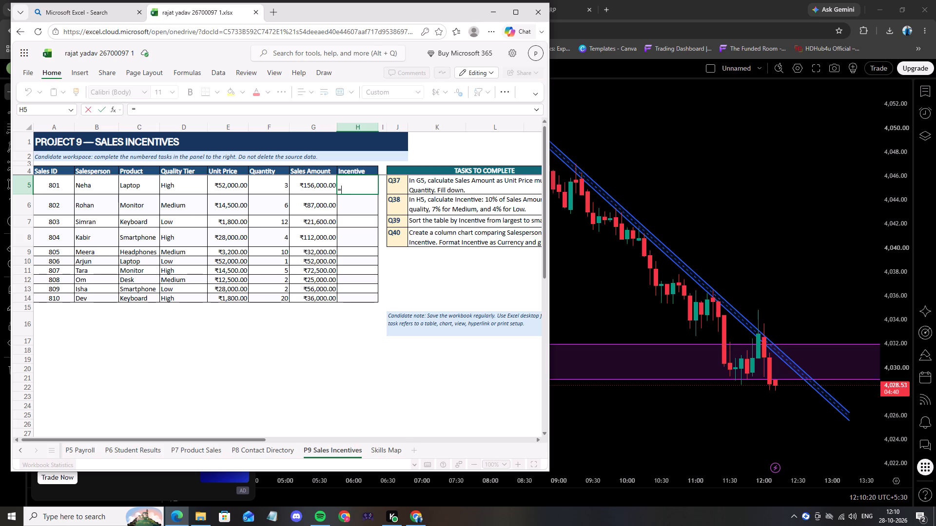
key(0)
key(shift+greater)
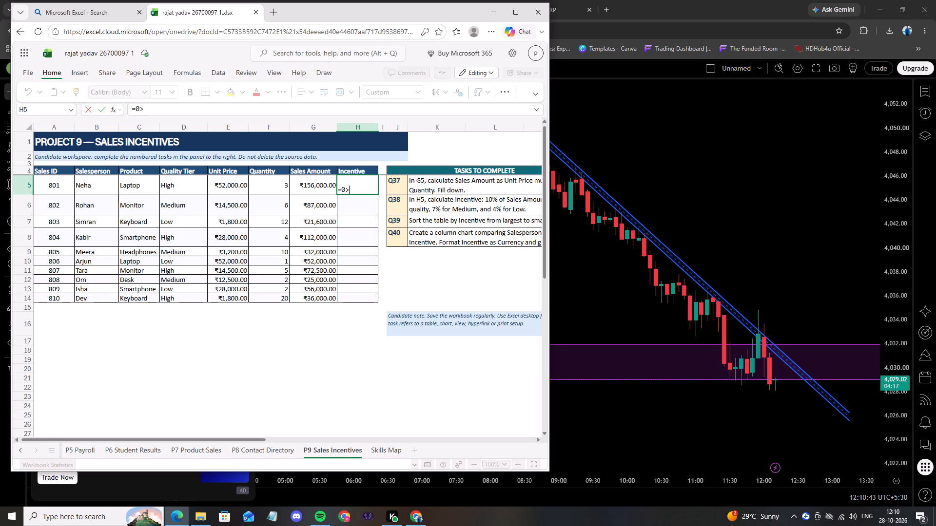
key(1)
key(0)
key(BackSpace)
key(BackSpace)
key(BackSpace)
text(.1)
key(0)
key(shift+asterisk)
click(320, 188)
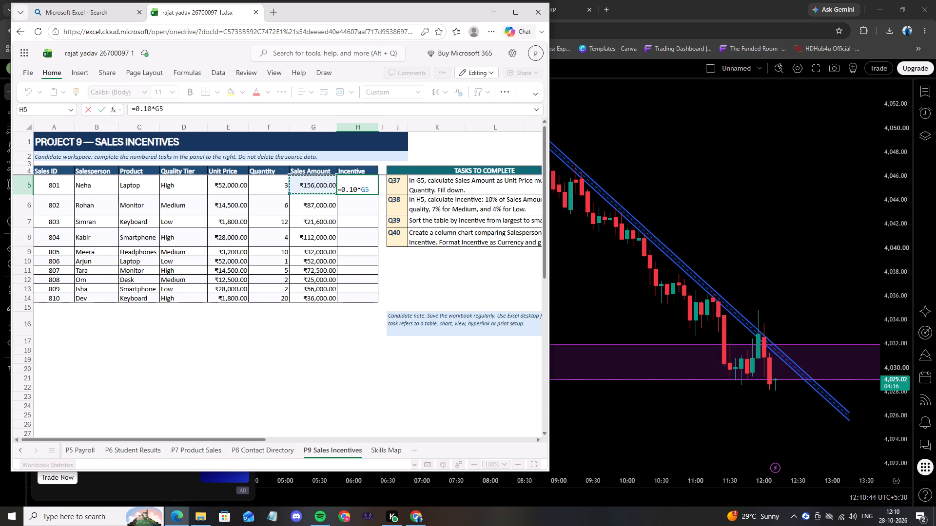
key(Return)
Fill the Incentive formula from H5 down through H14 for all salespeople.
click(367, 189)
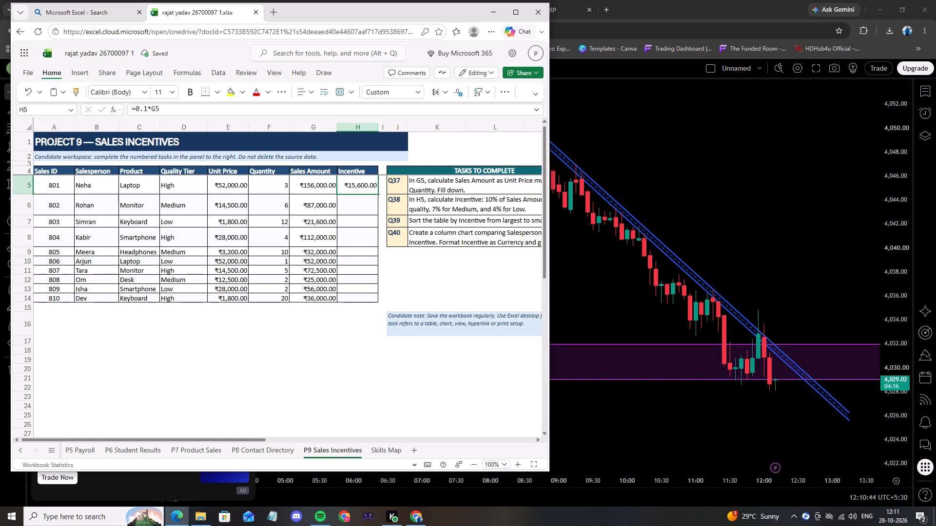
drag(378, 194, 374, 235)
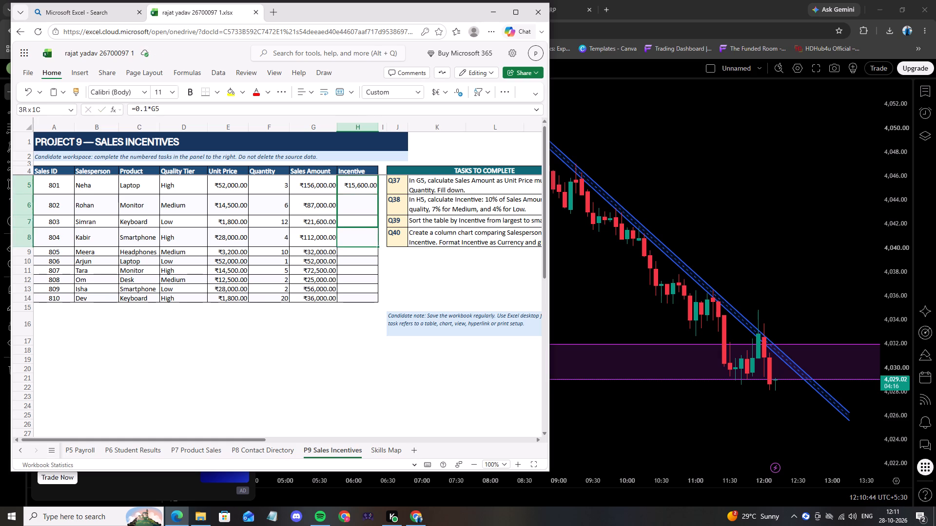
drag(374, 235, 370, 298)
click(336, 348)
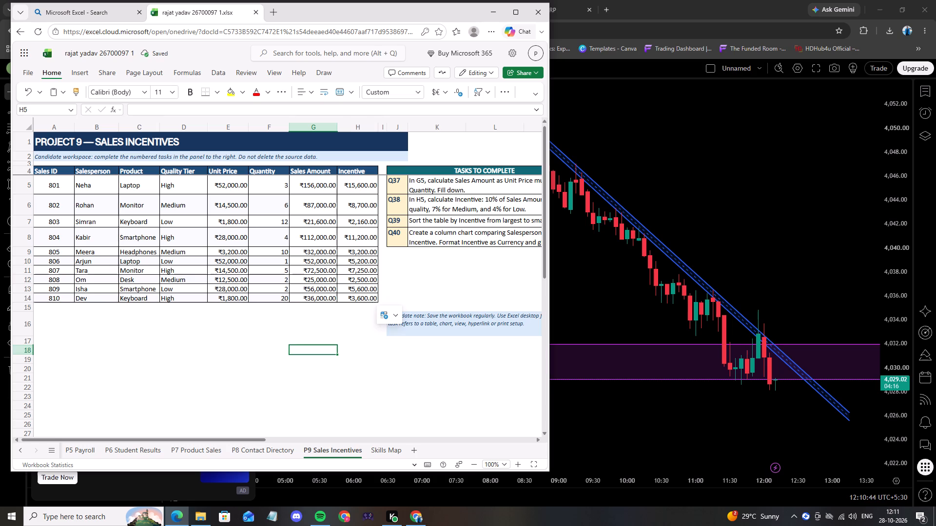
Return to the P2 Attendance sheet and select the first Attendance % cell, I5, for its calculation.
click(379, 451)
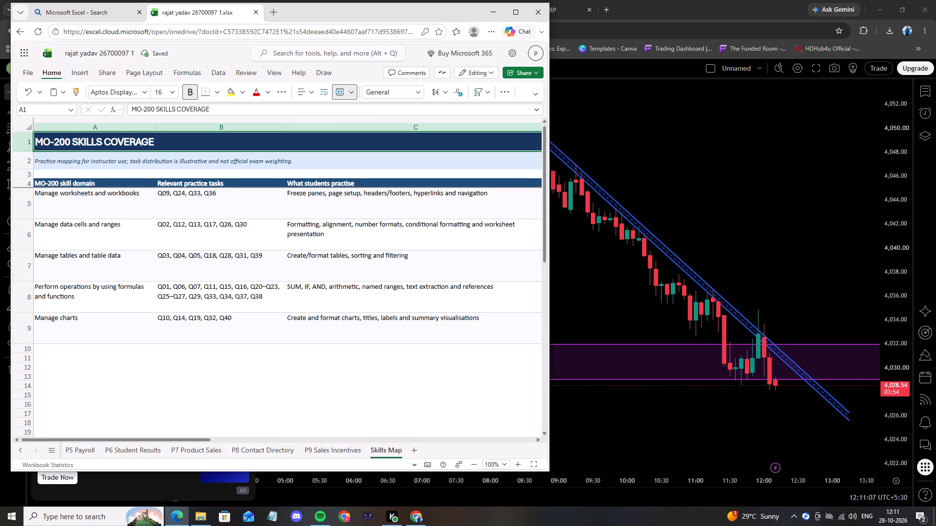
click(79, 449)
scroll(105, 444, up, 9)
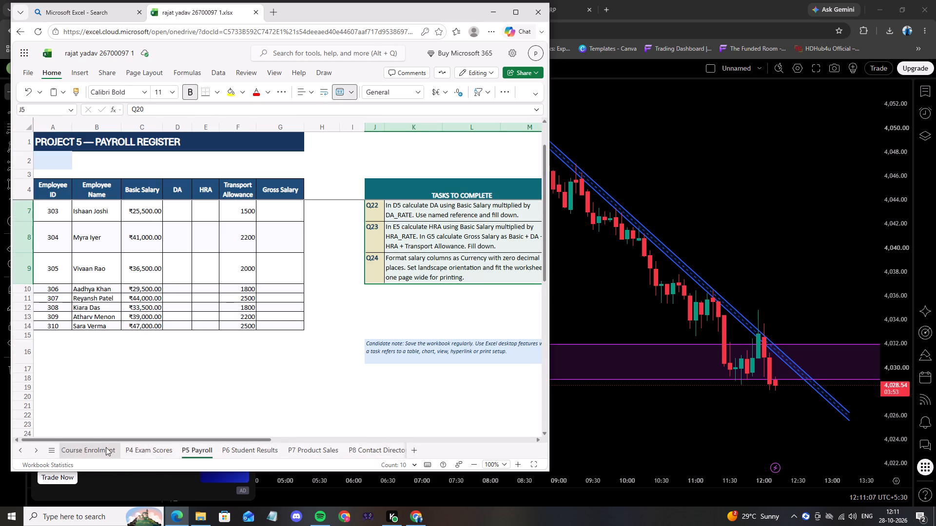
scroll(106, 447, up, 8)
click(115, 452)
click(159, 450)
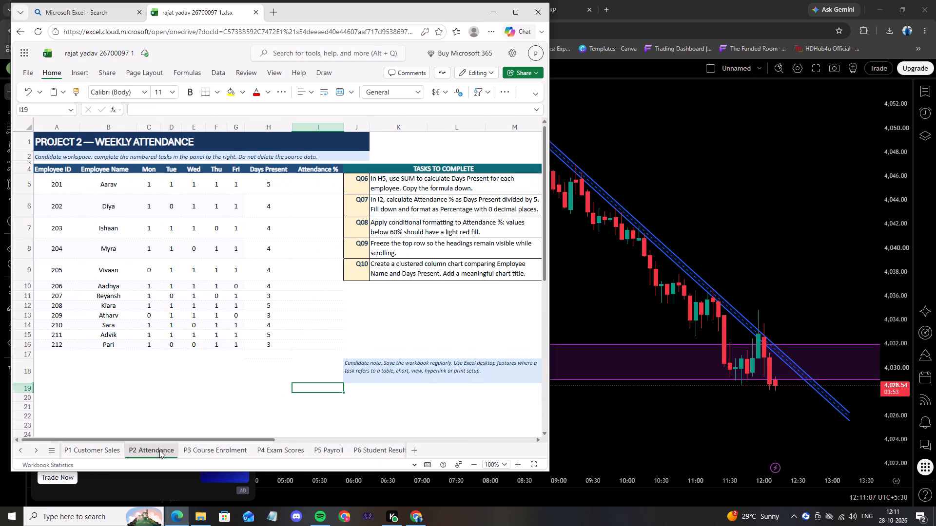
click(308, 179)
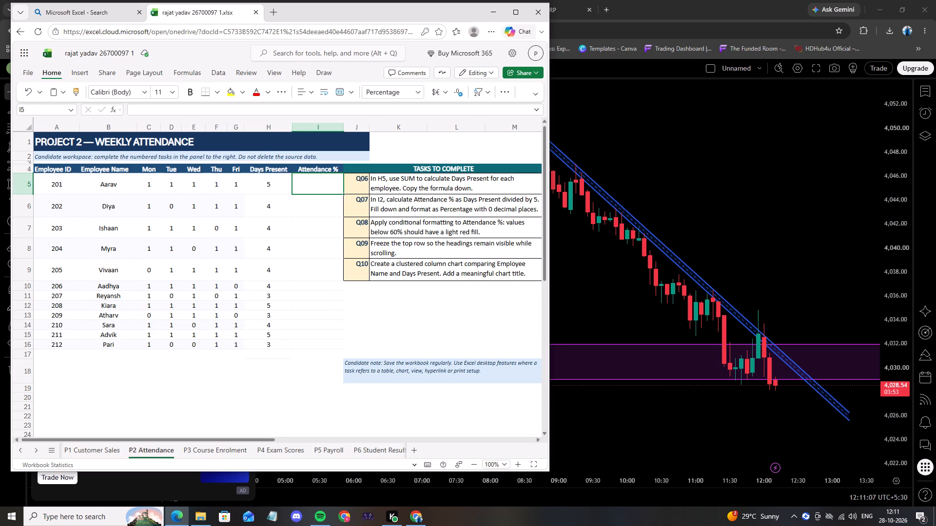
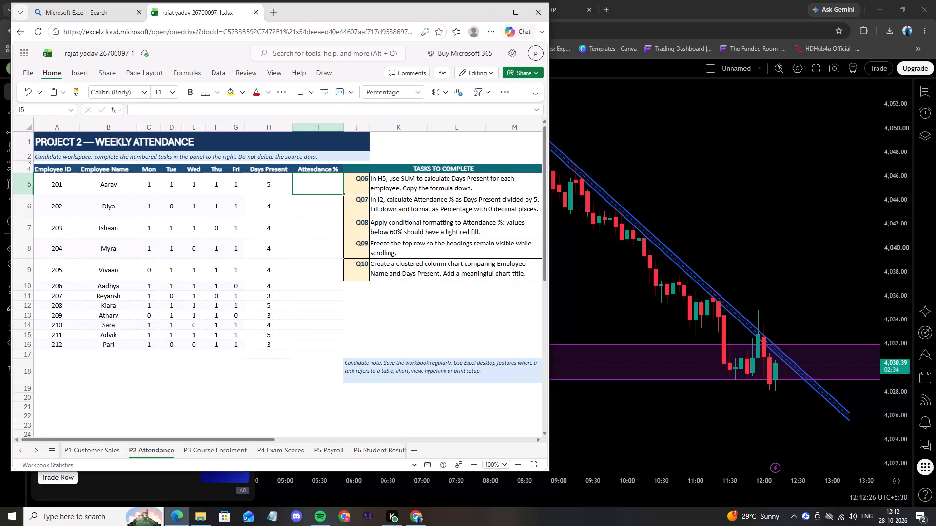
Enter the formula =H5/5 in the first Attendance % cell, I5, of P2 Attendance.
key(equal)
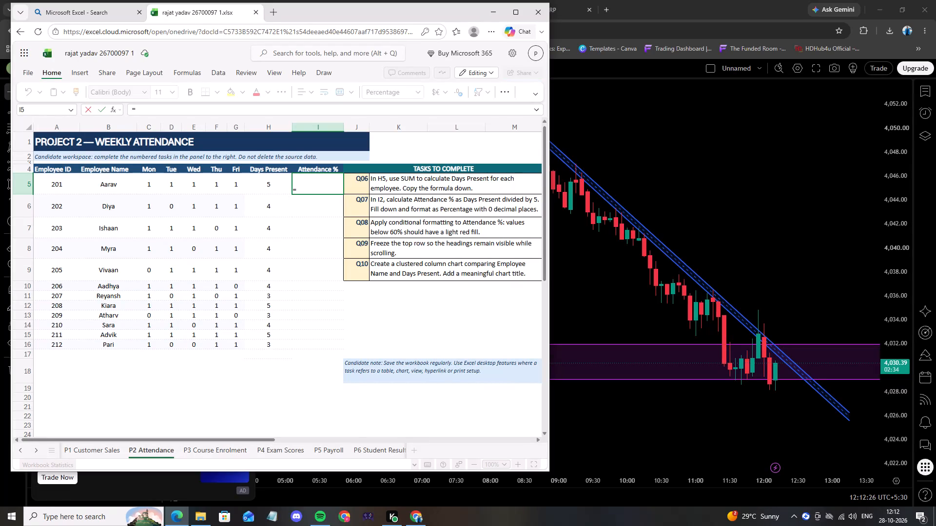
click(277, 187)
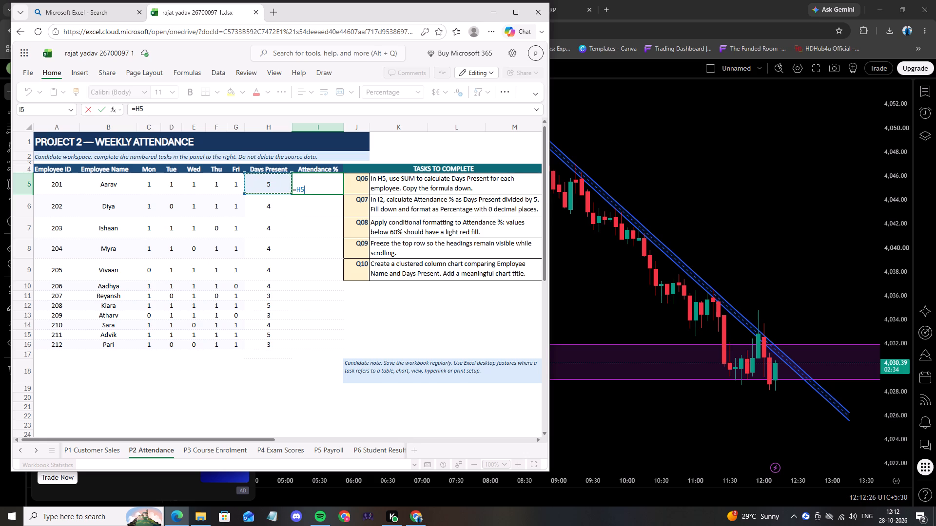
key(slash)
key(5)
key(Return)
Fill the Attendance % formula from I5 down through I16 for all employees.
click(325, 186)
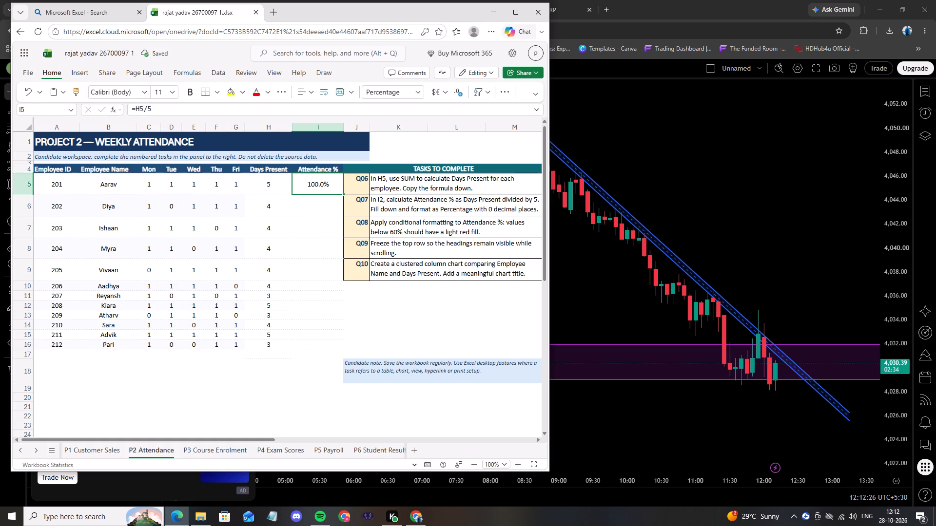
drag(343, 193, 333, 343)
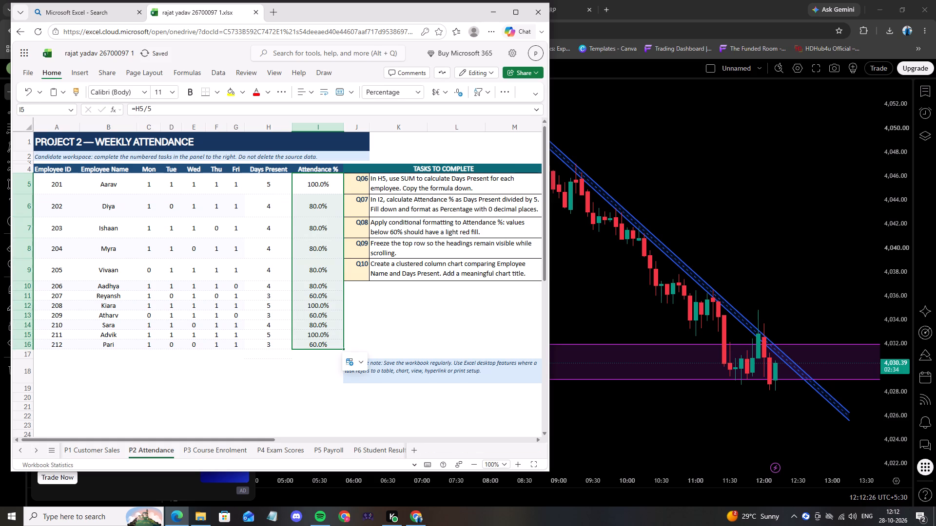
click(448, 316)
Look through the project sheets from P1 Customer Sales to P6 Student Results for tasks and calculated columns still to complete.
click(99, 453)
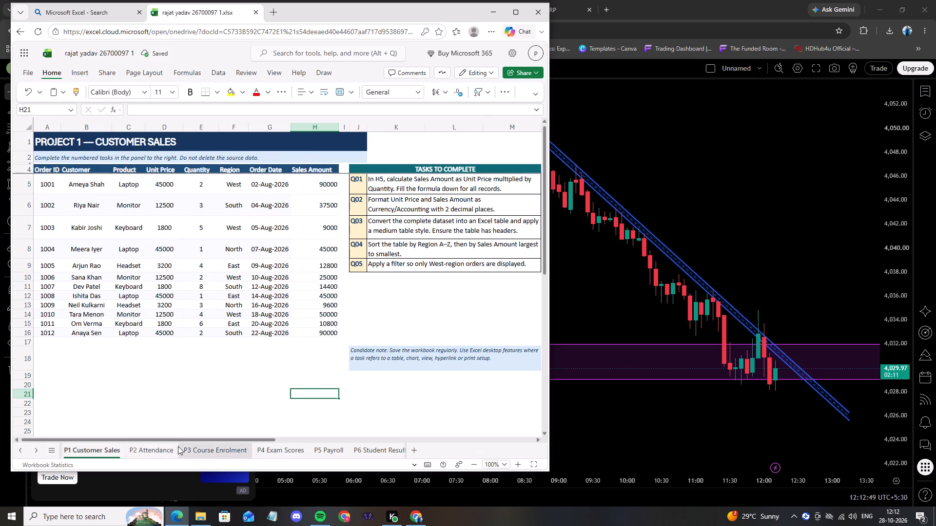
click(155, 452)
click(220, 447)
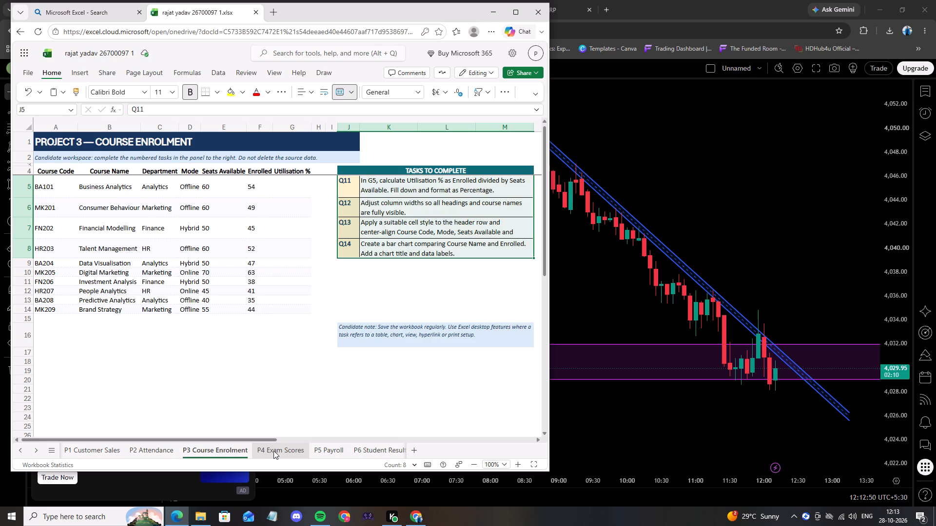
click(157, 449)
click(103, 446)
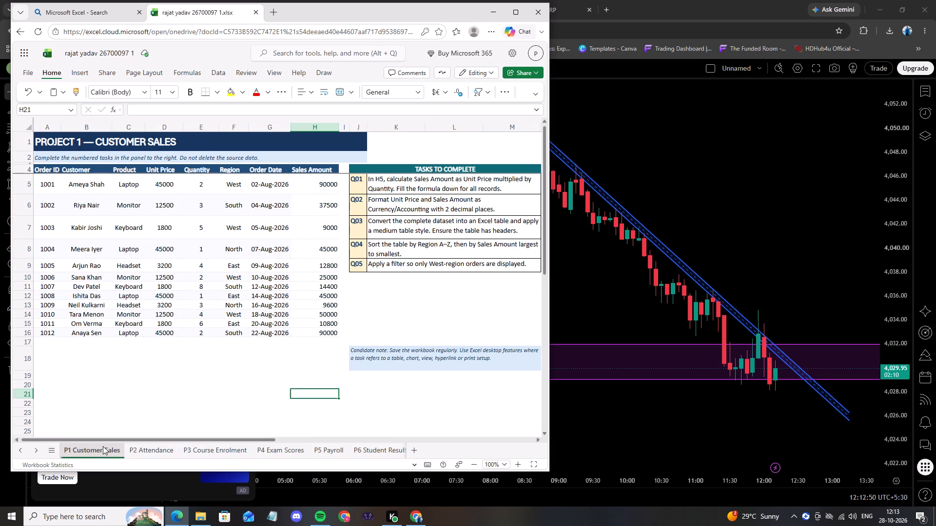
click(145, 451)
click(217, 445)
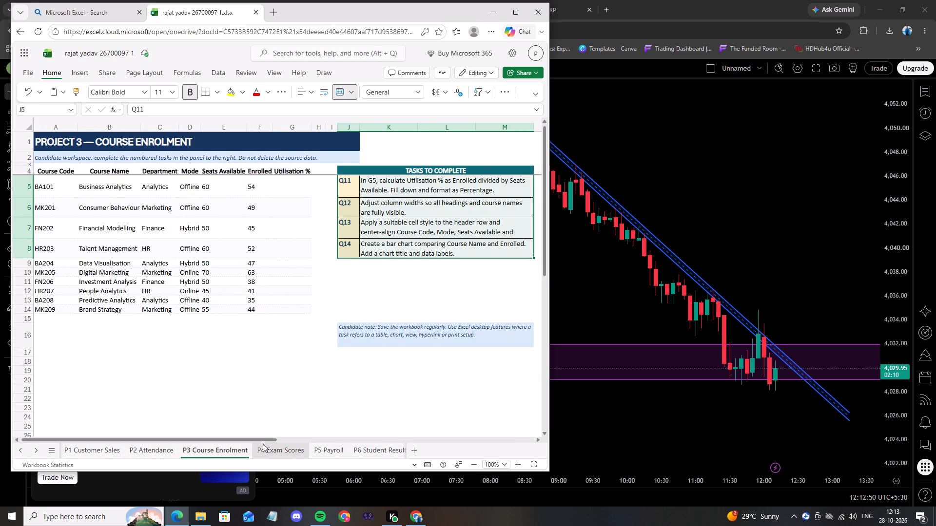
click(284, 449)
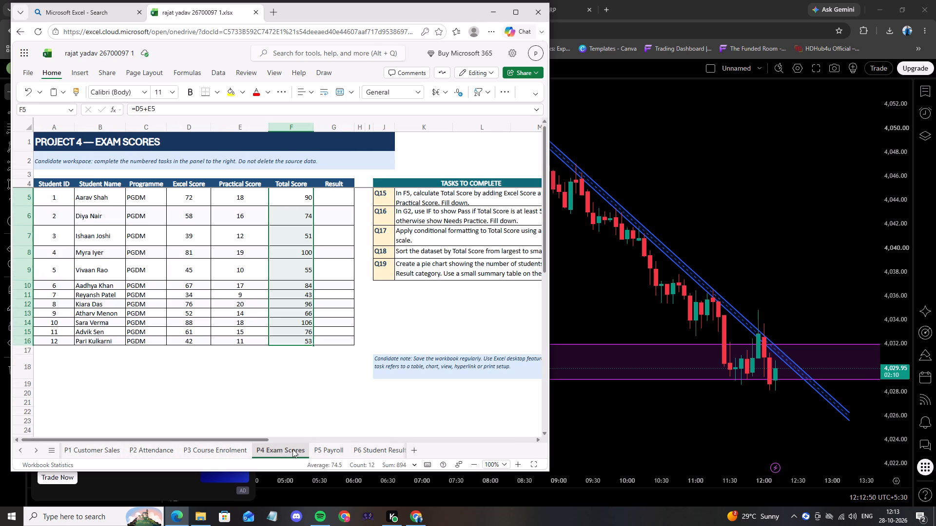
scroll(358, 382, up, 3)
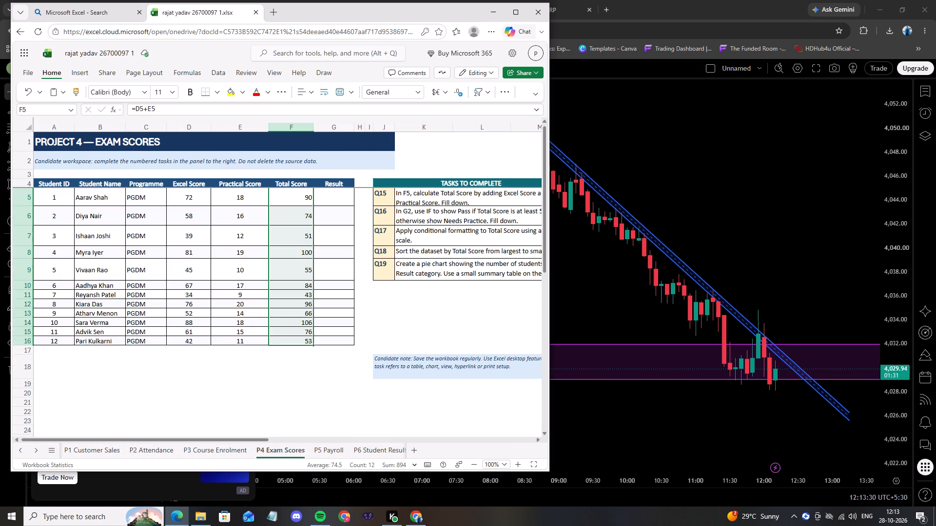
drag(254, 442, 291, 442)
click(335, 453)
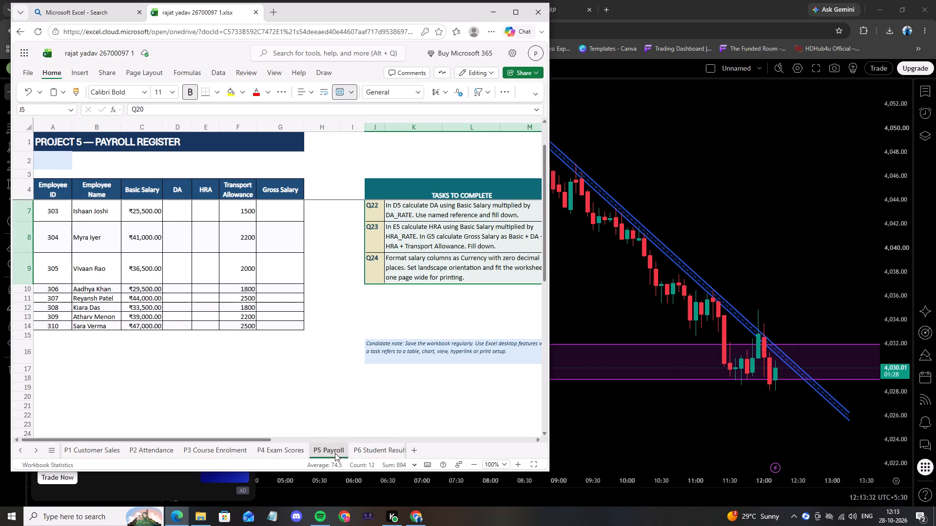
click(368, 449)
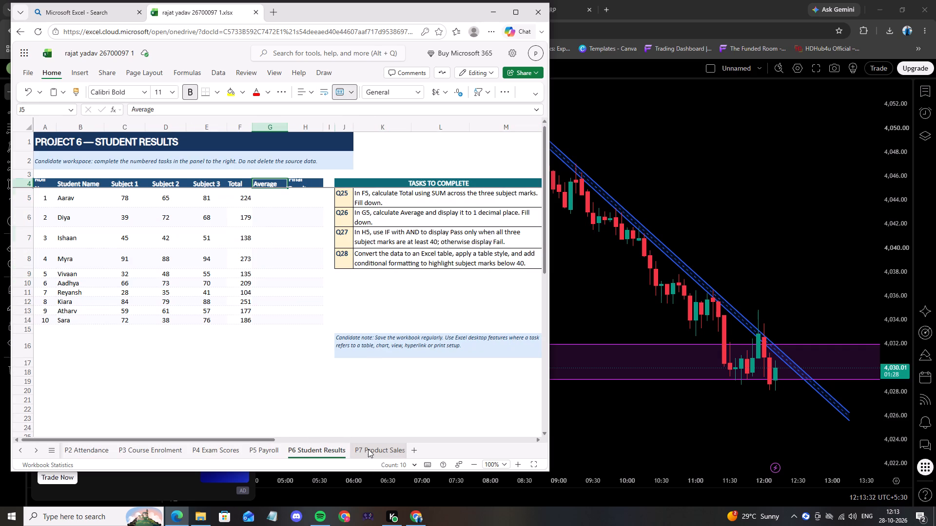
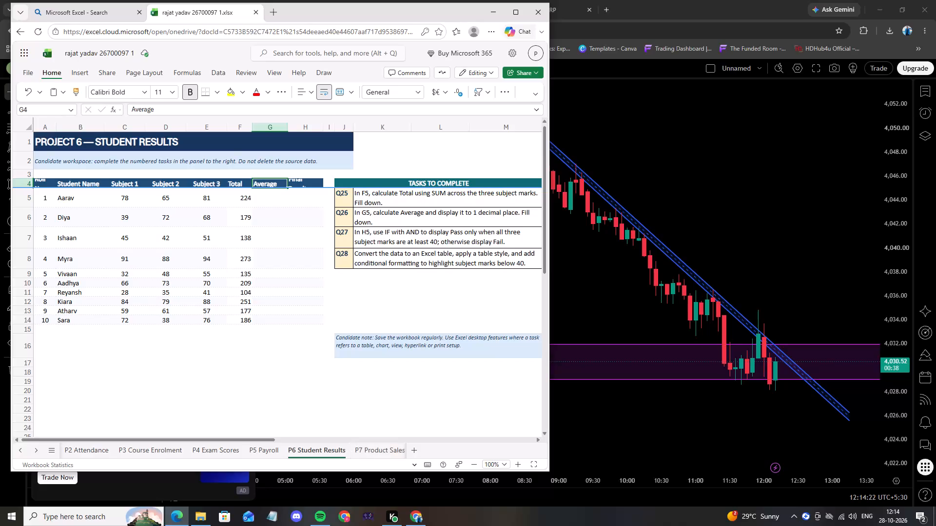
Begin the Average formula for the first student in G5 of P6 Student Results with an opening parenthesis.
click(266, 195)
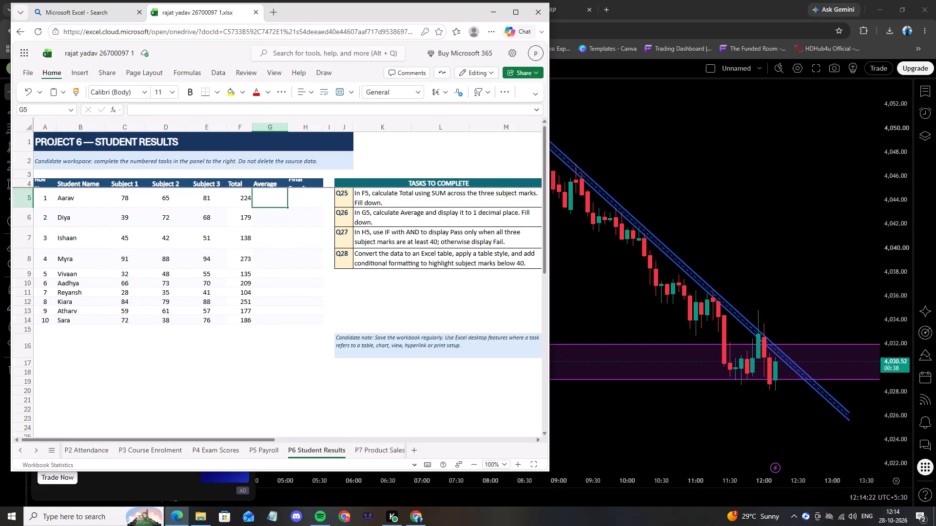
key(shift+braceleft)
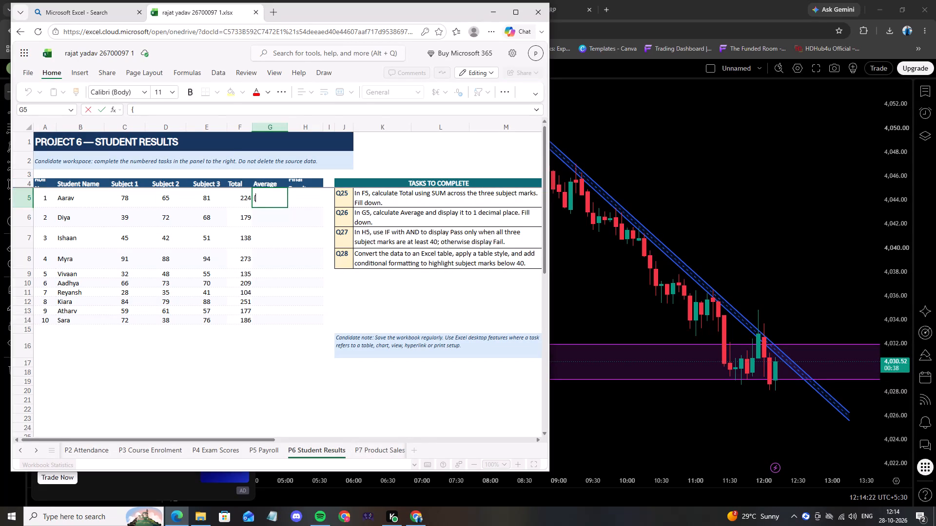
key(BackSpace)
key(bracketleft)
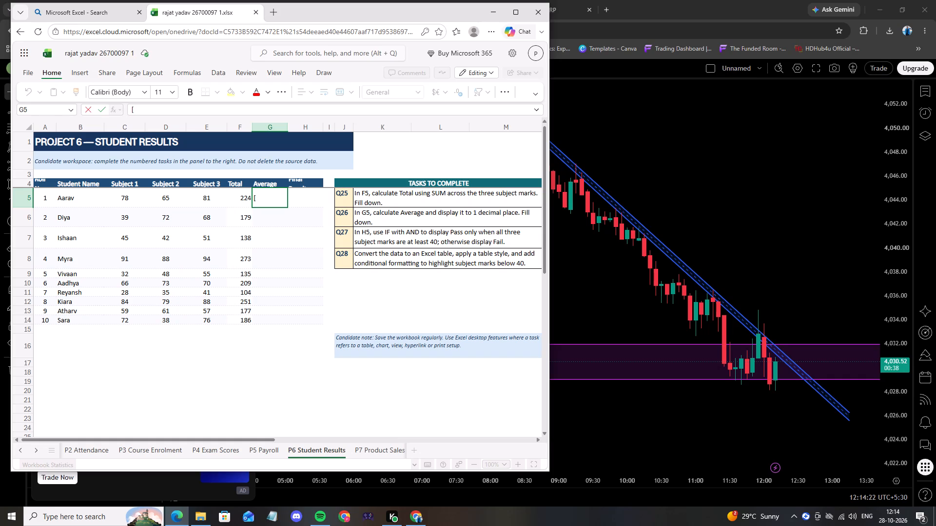
key(BackSpace)
key(9)
key(BackSpace)
key(shift+parenleft)
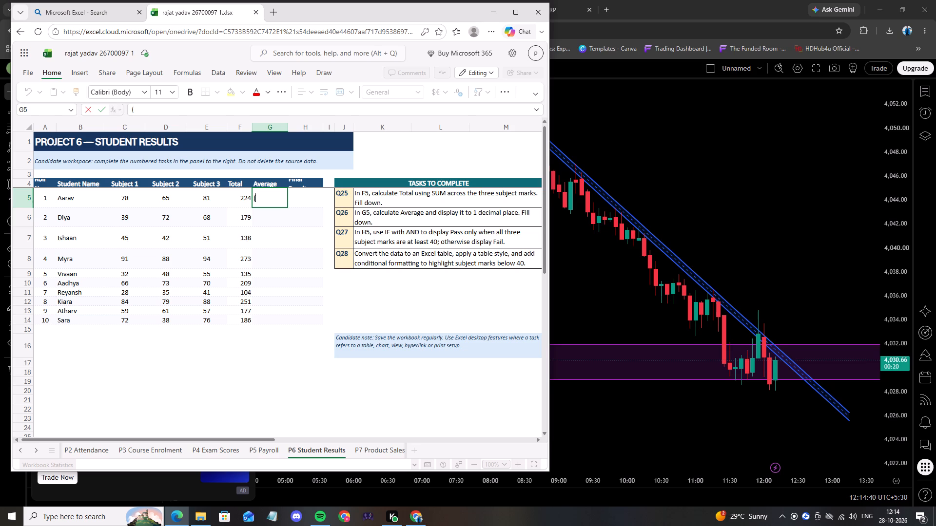
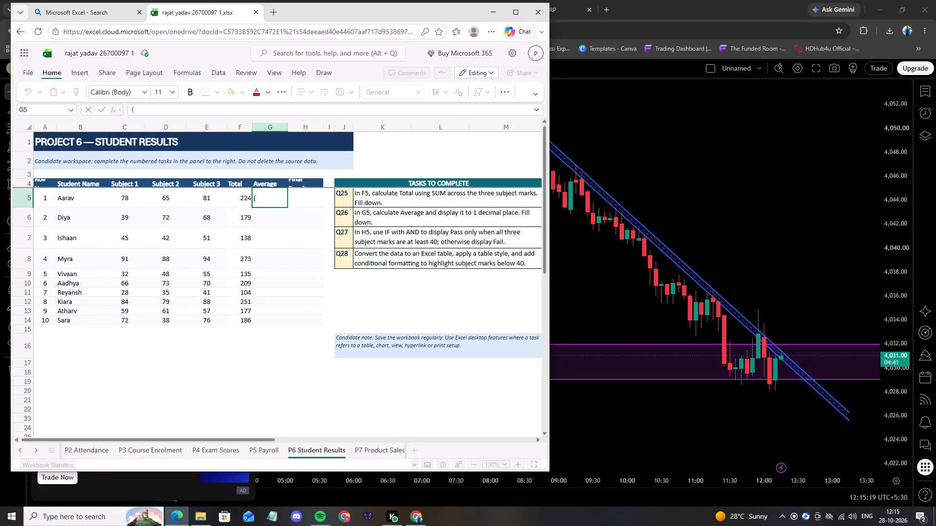
Replace the entry in G5 of P6 Student Results with the Average formula =F5/3.
click(271, 199)
key(BackSpace)
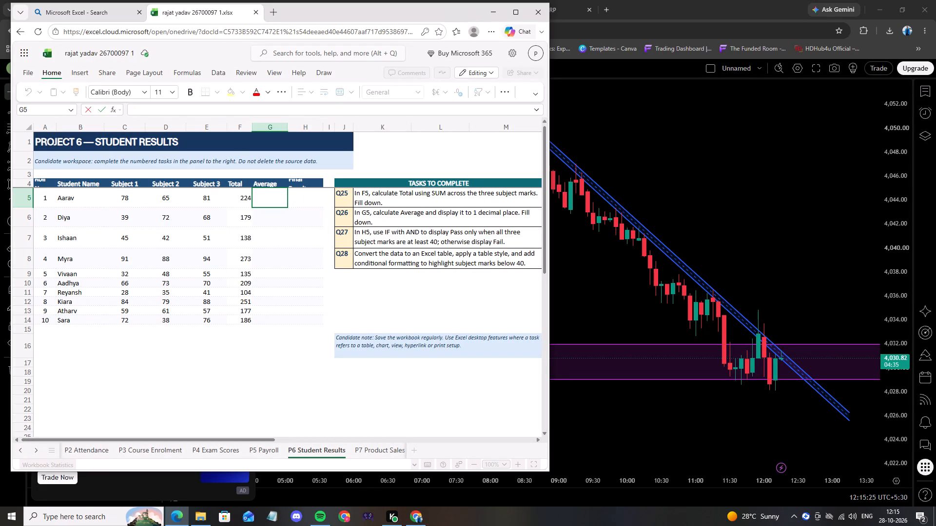
key(equal)
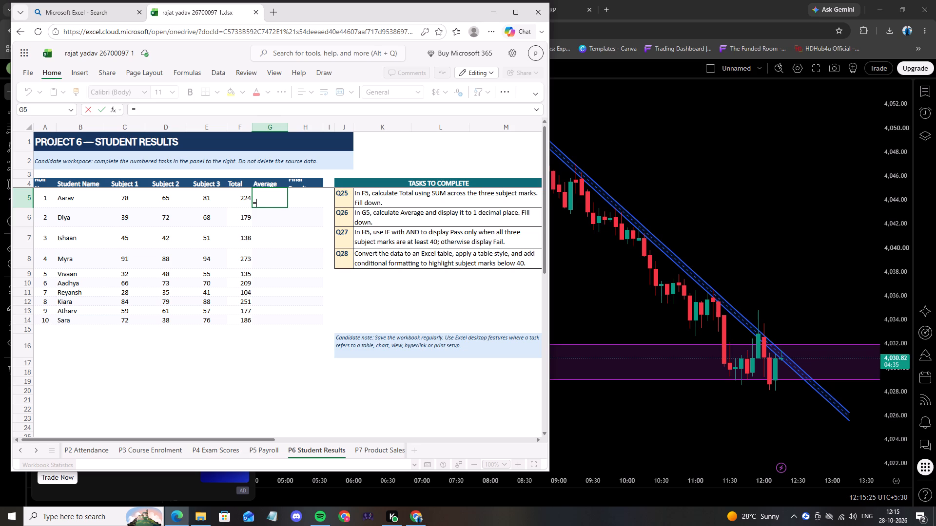
click(242, 198)
key(slash)
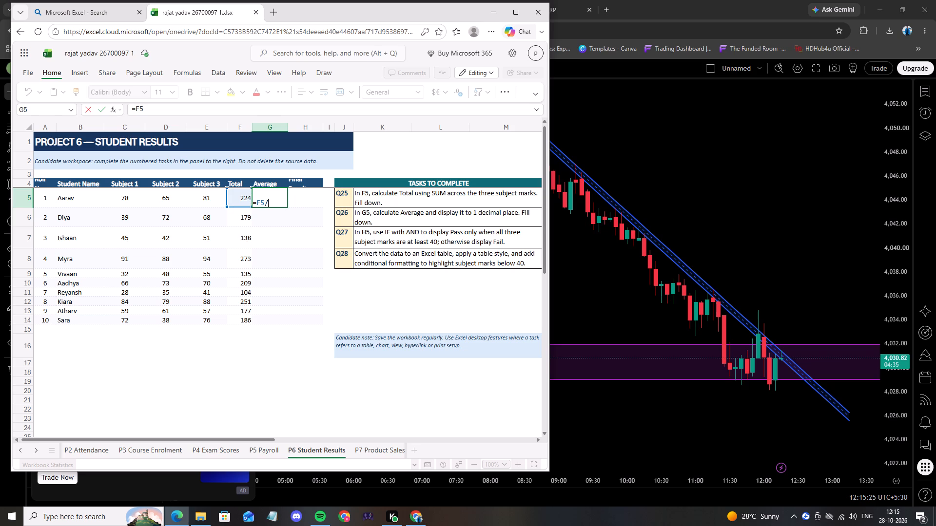
key(3)
key(Return)
Fill the Average formula from G5 down to G14 for all students.
click(275, 204)
drag(288, 208, 283, 233)
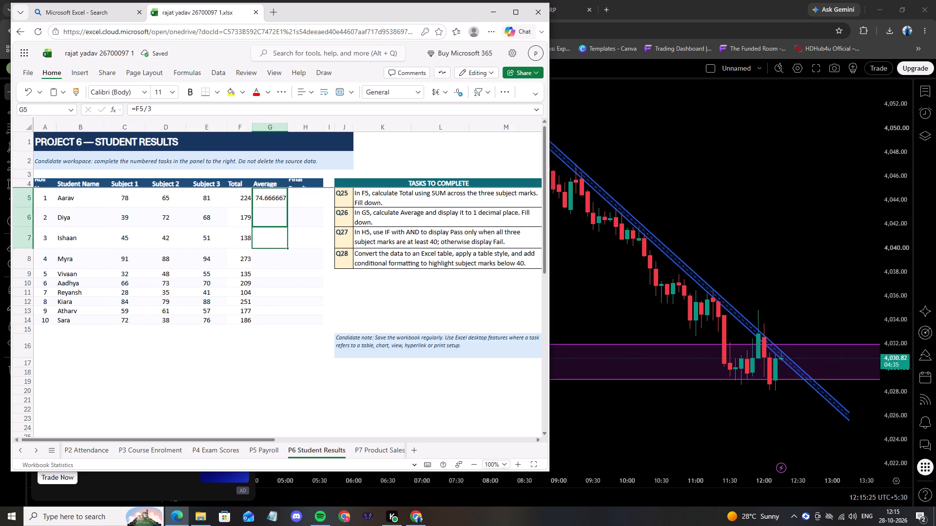
drag(283, 233, 281, 319)
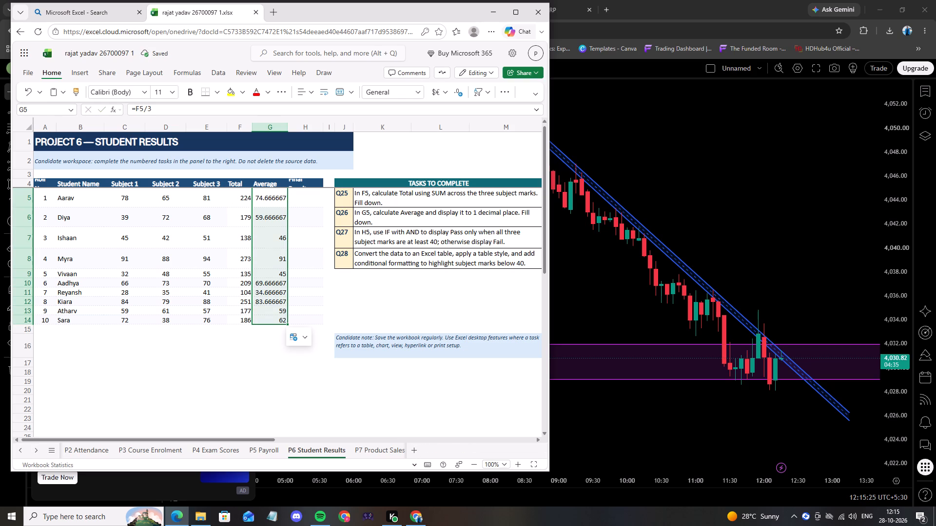
click(263, 385)
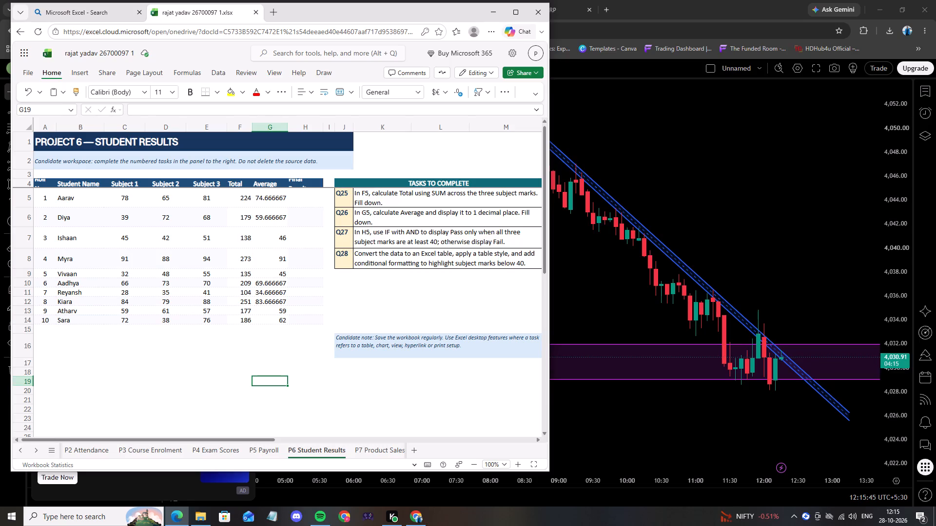
click(312, 377)
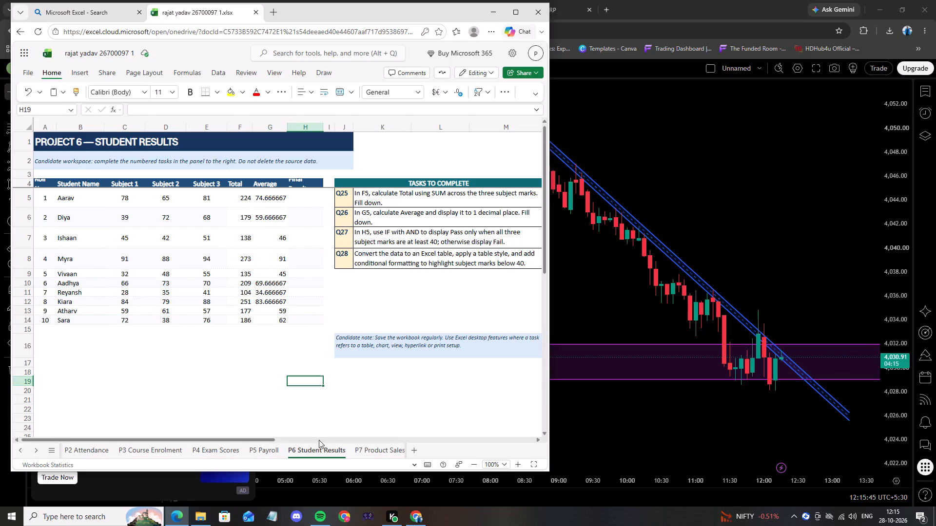
Look through the P7 Product Sales, P8 Contact Directory, P9 Sales Incentives and Skills Map sheets for outstanding work, returning to P6 Student Results.
click(366, 446)
click(374, 446)
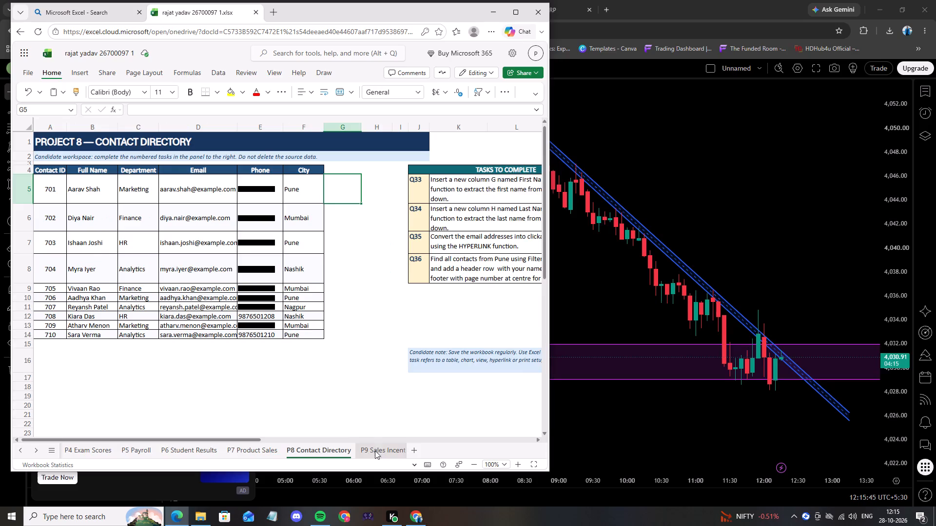
click(369, 451)
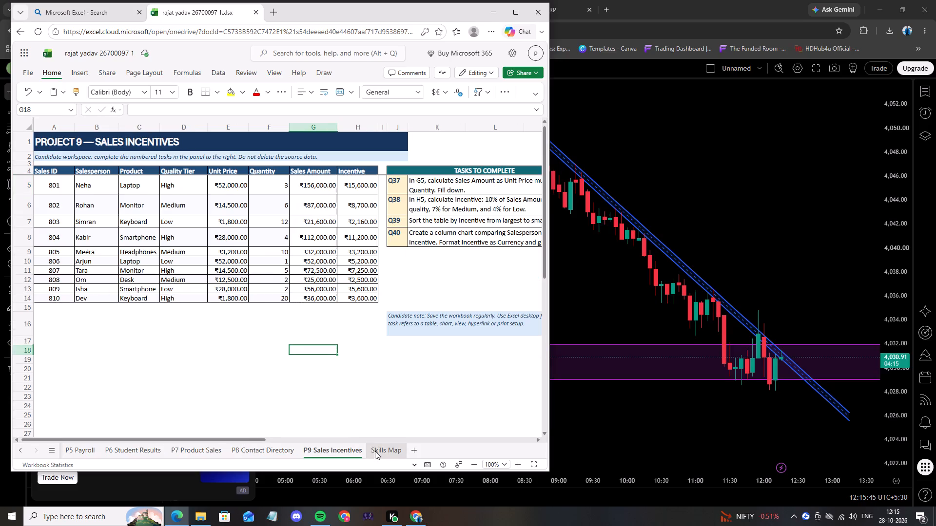
click(375, 451)
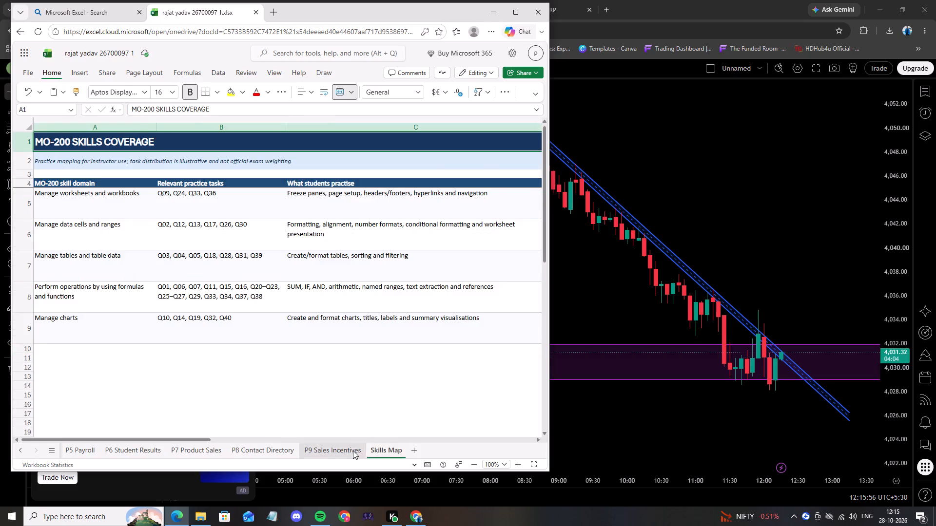
drag(353, 451, 348, 452)
click(292, 452)
click(201, 446)
click(158, 449)
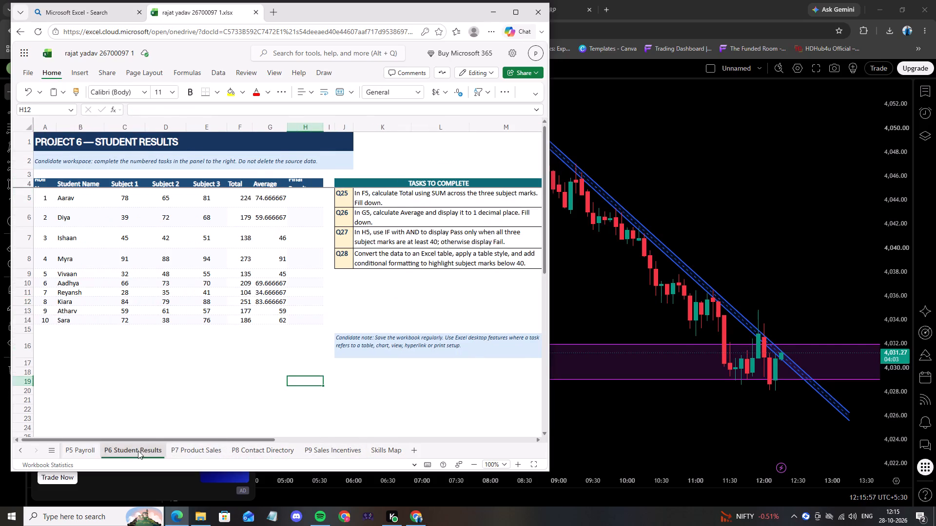
Examine the P5 Payroll register and its task list for columns still needing completion.
click(81, 449)
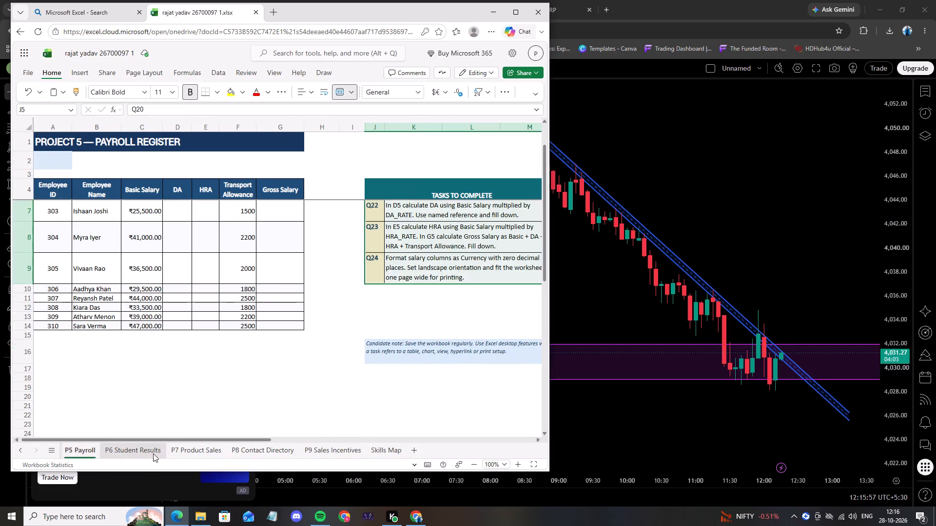
click(151, 453)
click(79, 455)
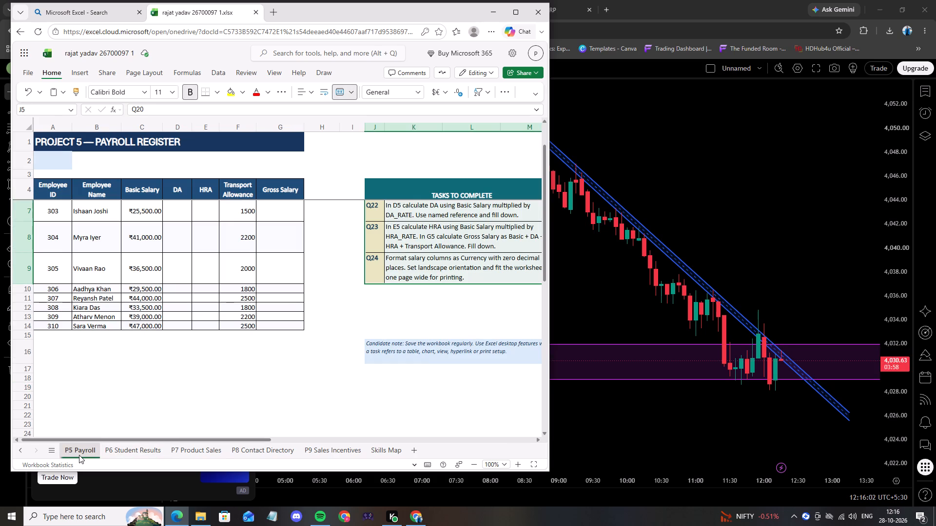
click(79, 455)
click(78, 455)
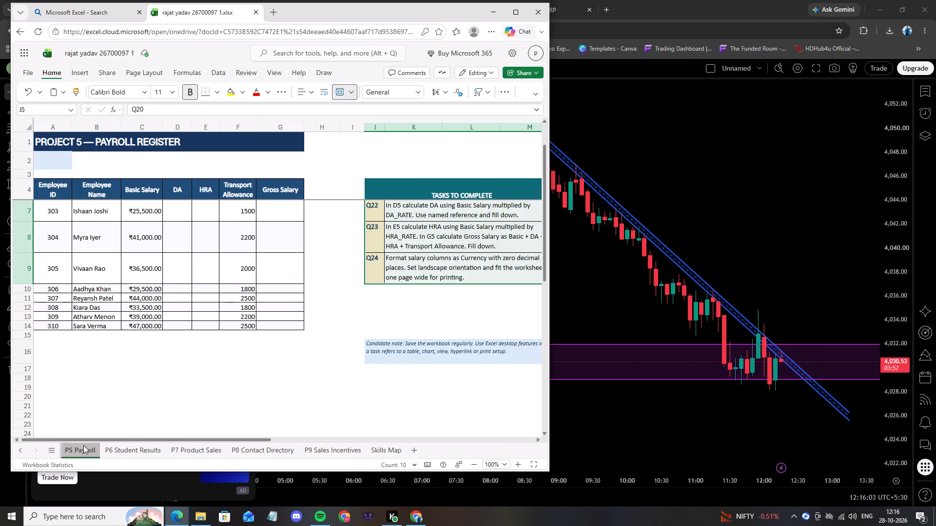
drag(92, 441, 63, 441)
scroll(368, 435, up, 2)
scroll(244, 441, down, 2)
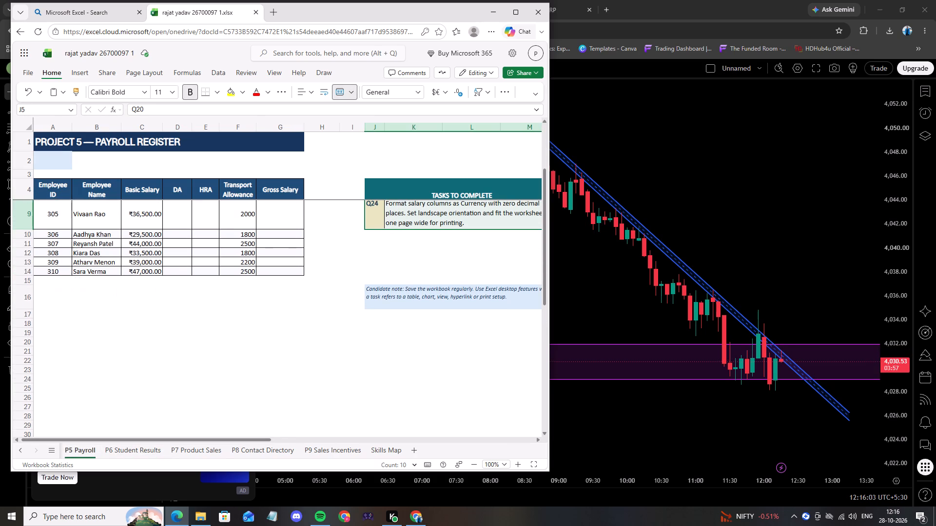
drag(370, 439, 88, 434)
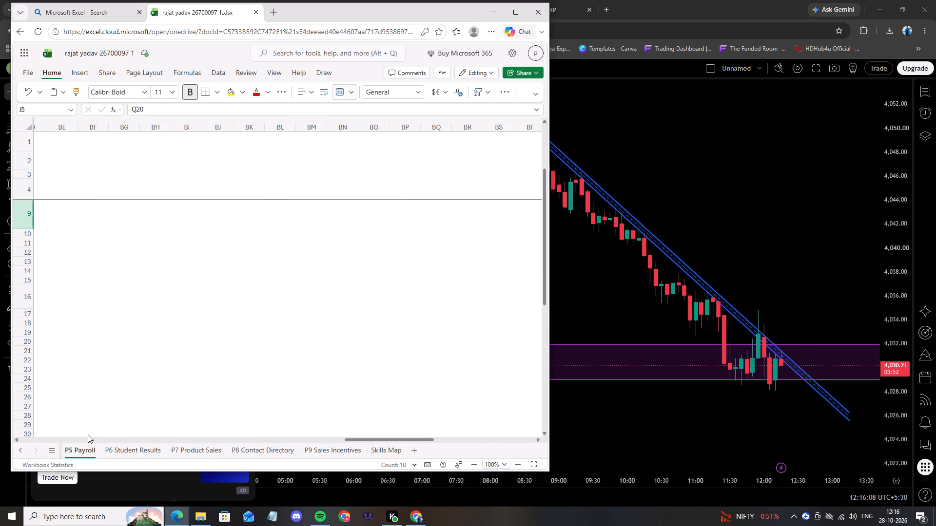
drag(88, 434, 70, 434)
drag(295, 438, 7, 439)
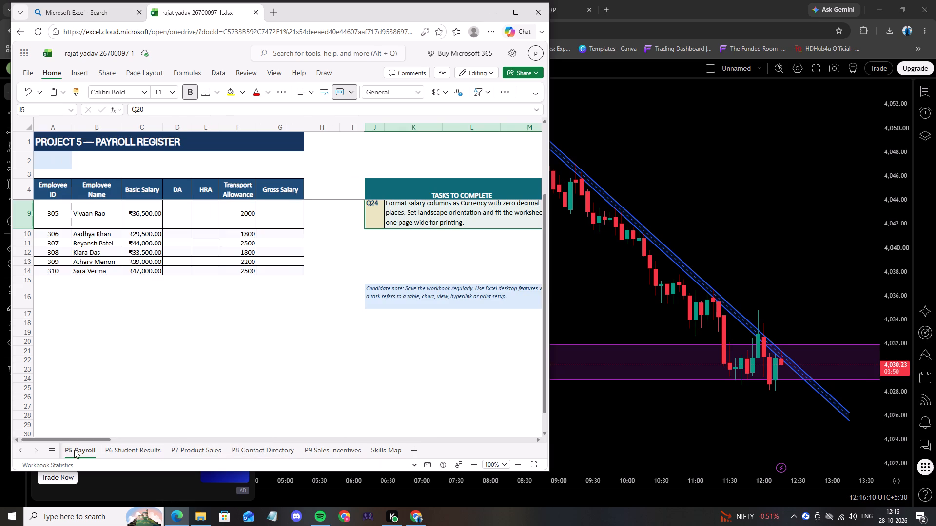
scroll(24, 451, up, 1)
On P4 Exam Scores, enter "pass" as the Result for the first three students in G5, G6 and G7.
click(24, 451)
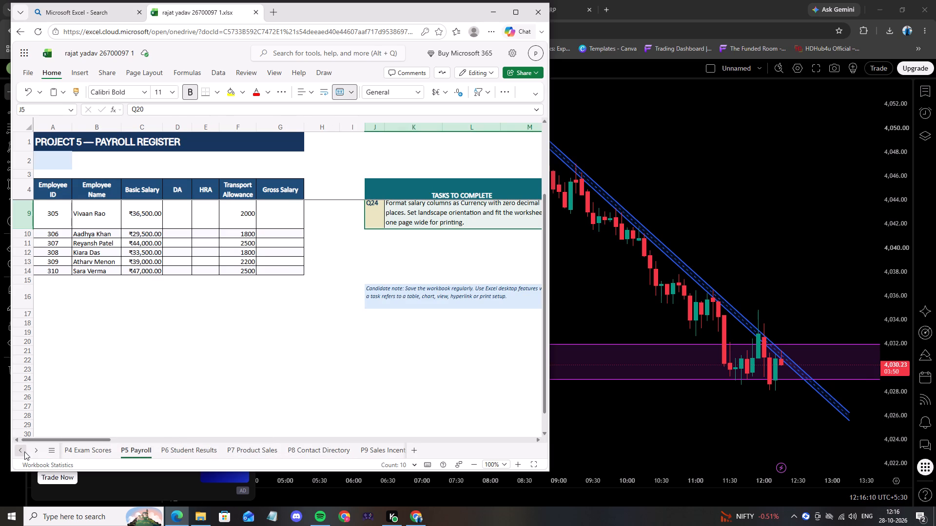
click(24, 451)
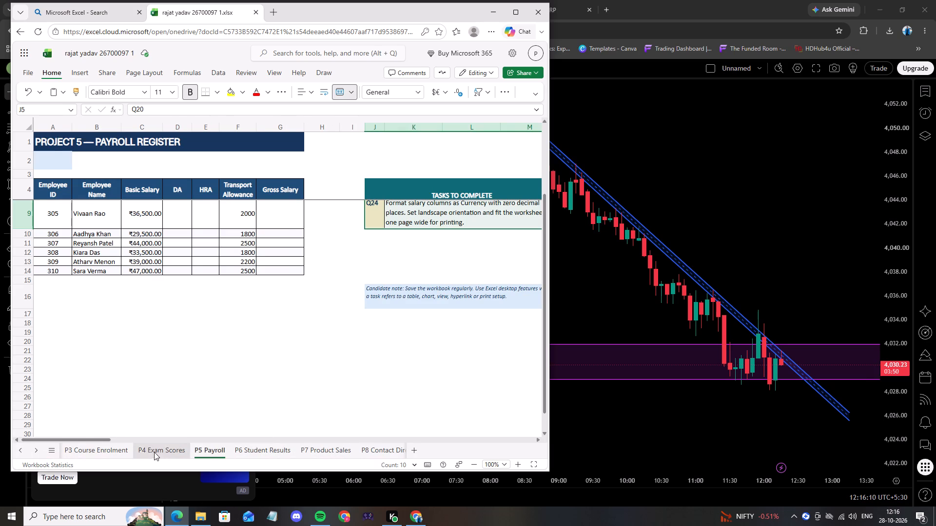
click(168, 452)
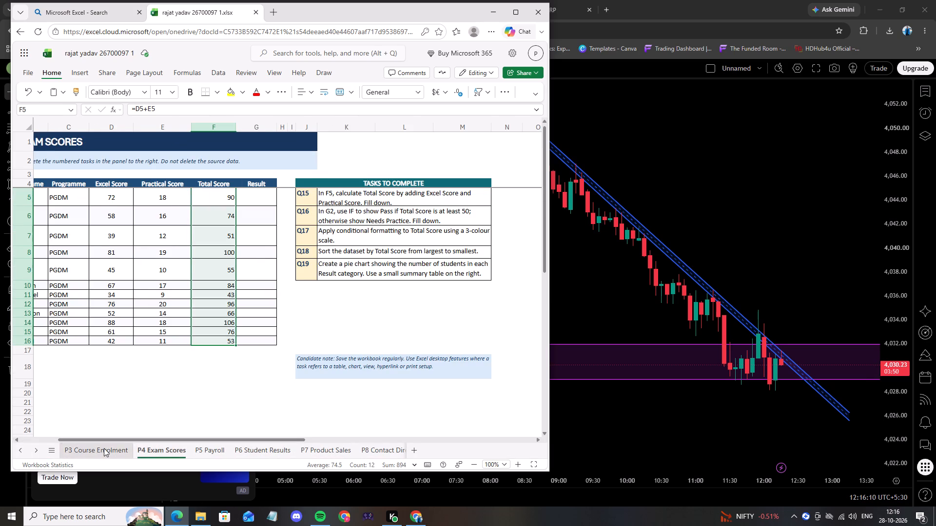
click(104, 448)
click(152, 451)
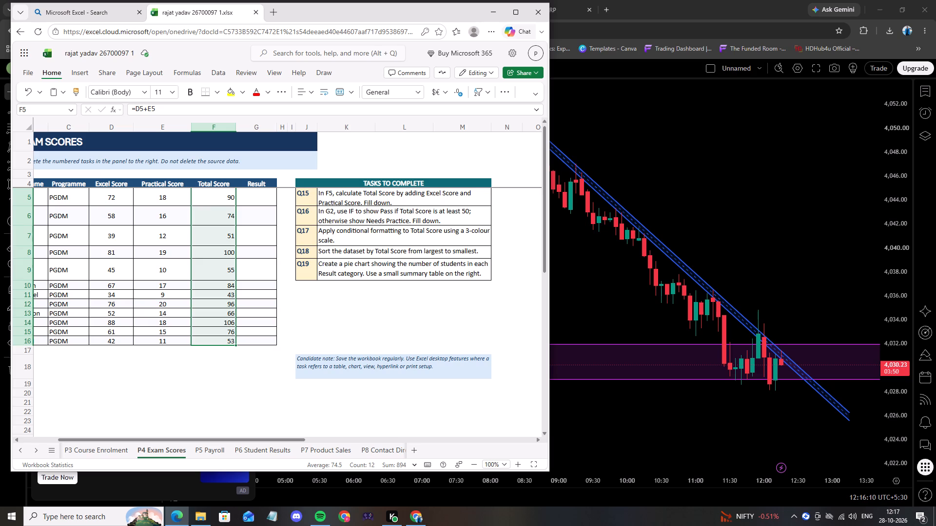
click(256, 198)
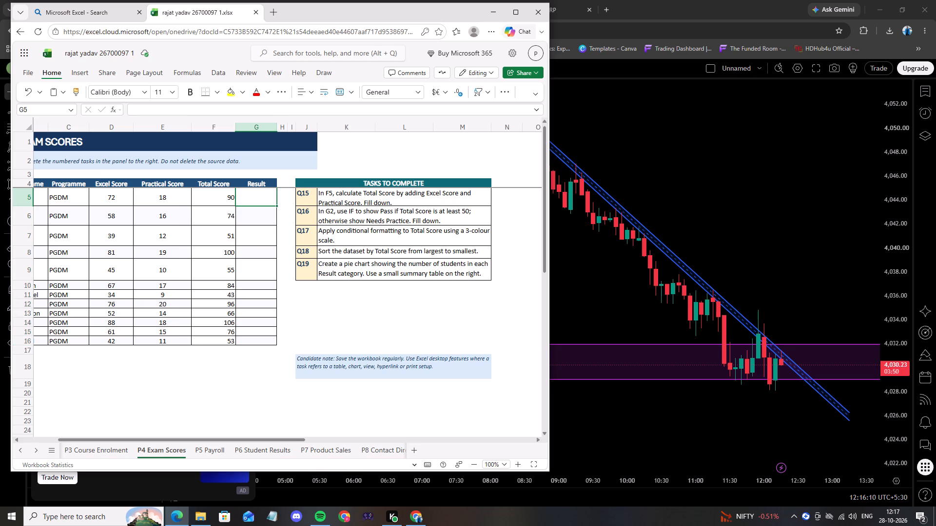
key(p)
text(as)
key(s)
click(257, 216)
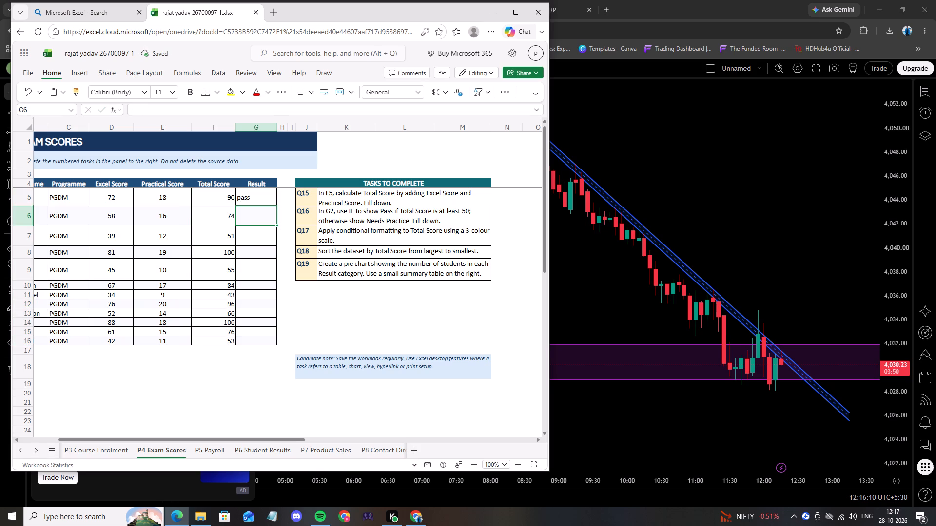
text(pass)
click(264, 242)
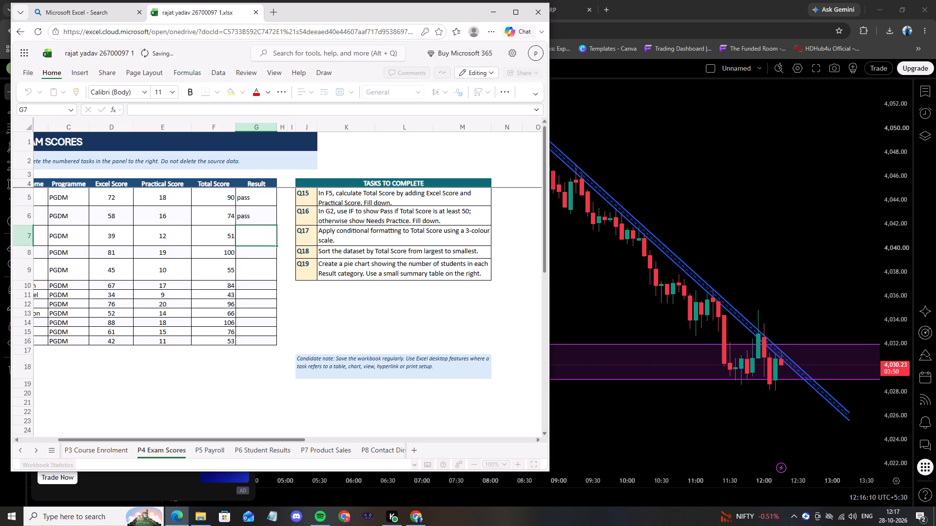
text(pass)
Enter "pass" as the Result for the next three students in G8, G9 and G10.
click(257, 254)
text(pass)
click(255, 271)
text(pass)
click(254, 280)
click(255, 281)
click(257, 285)
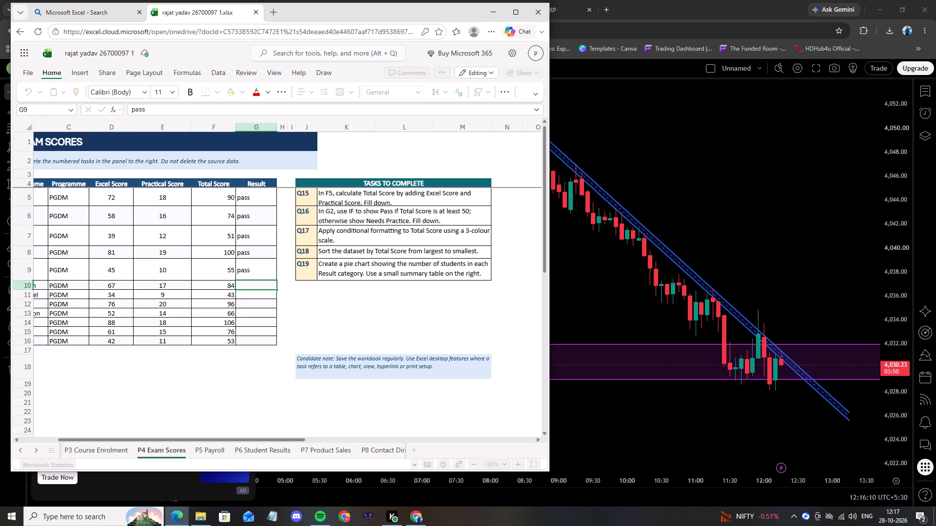
text(pass)
click(254, 299)
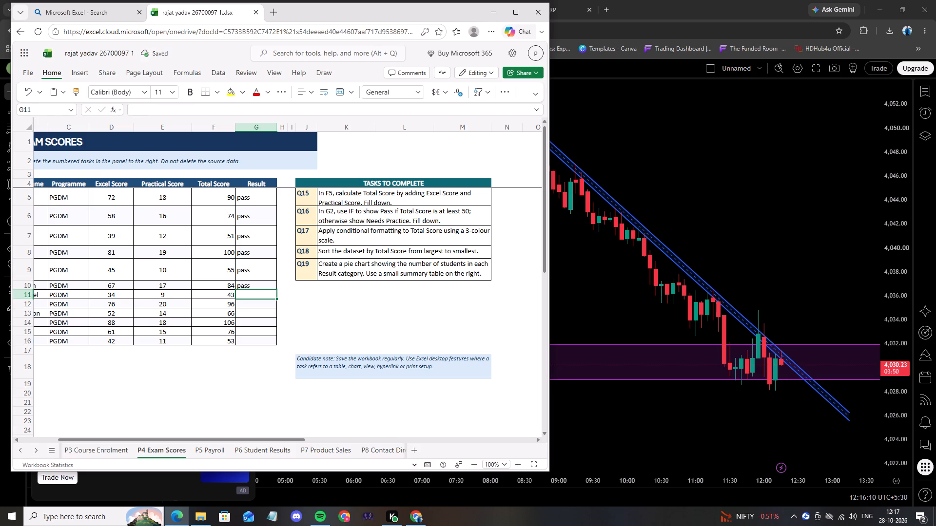
Fill the "pass" Result from G10 down to G16.
click(261, 304)
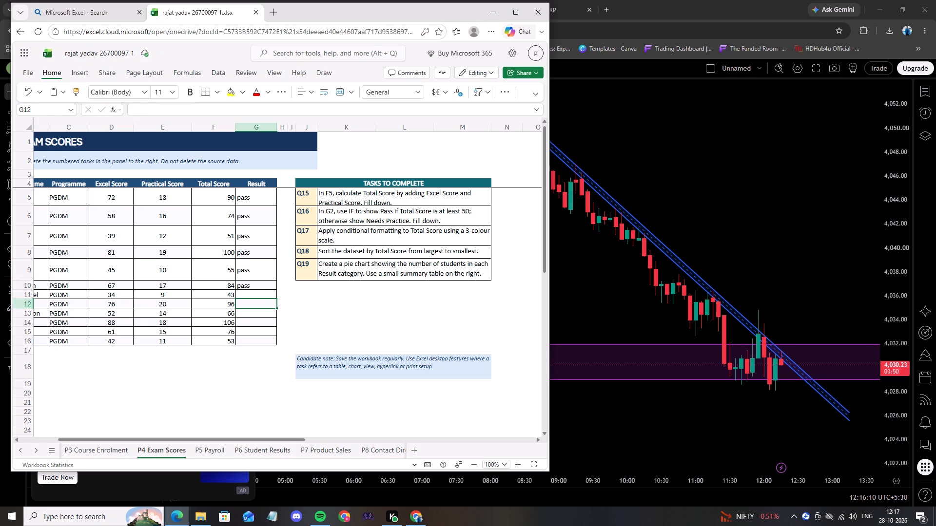
click(265, 286)
drag(277, 289, 273, 342)
Replace the Result in G11, for the student with a Total Score of 43, with "need practice".
click(254, 295)
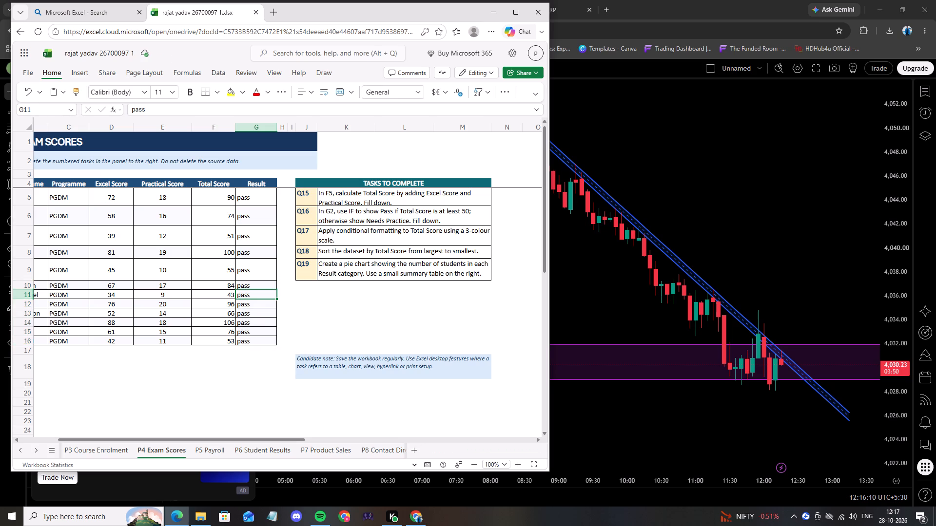
key(BackSpace)
text(need)
key(space)
text(practice)
click(311, 304)
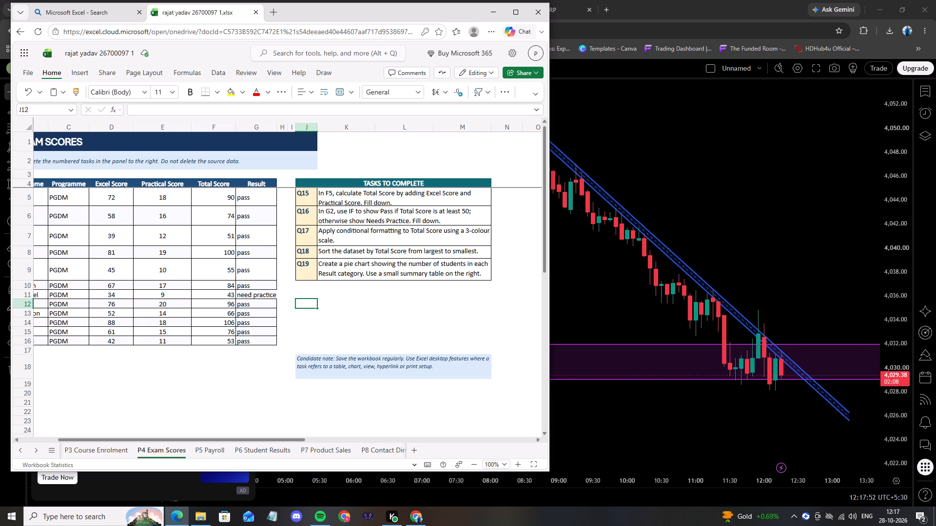
Review the task lists on P4 Exam Scores, P2 Attendance and P3 Course Enrolment for remaining work, ending on P3 Course Enrolment.
scroll(379, 330, down, 1)
scroll(365, 336, up, 1)
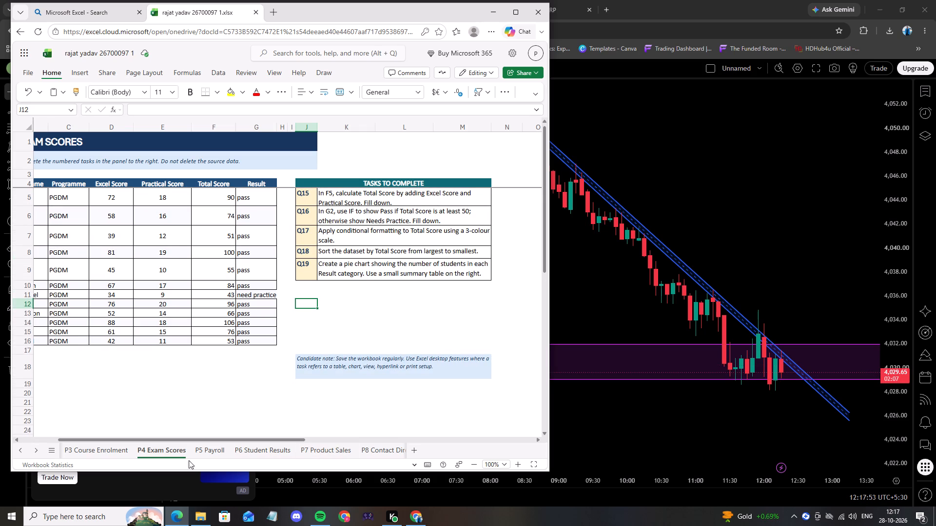
click(105, 453)
scroll(113, 451, up, 4)
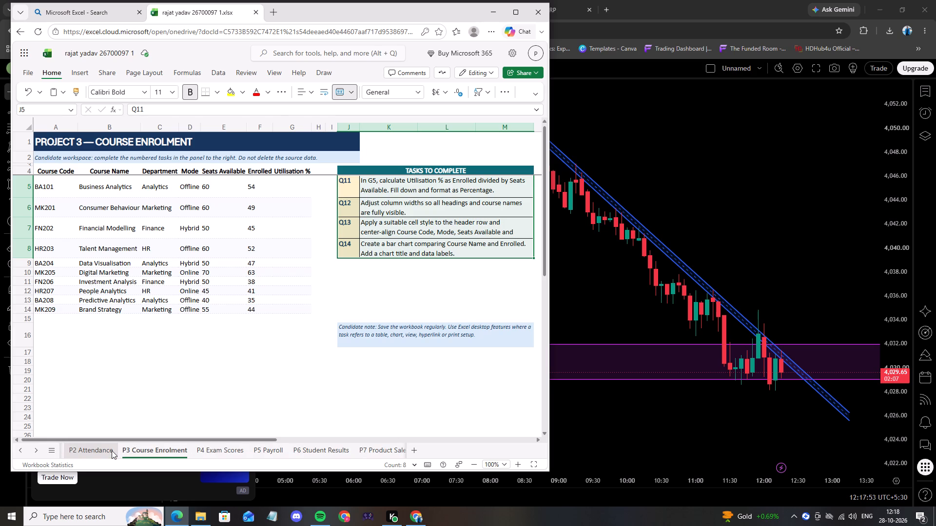
click(112, 451)
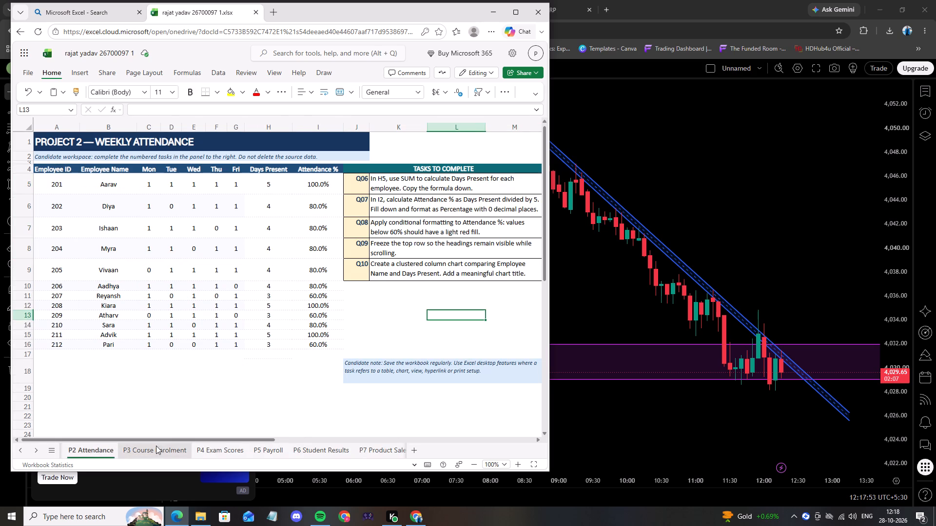
click(210, 446)
click(136, 452)
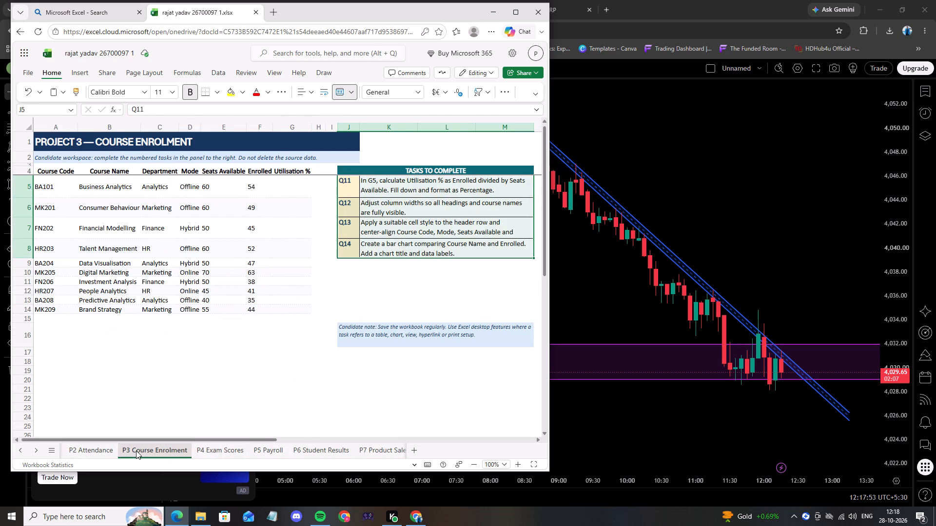
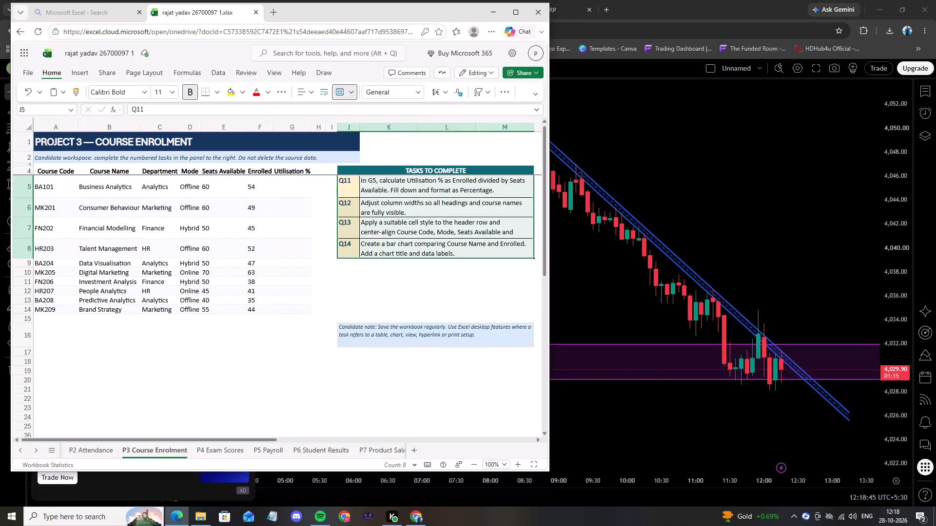
Set the Enrolled value for Business Analytics in F5 to 56.
click(248, 187)
click(238, 191)
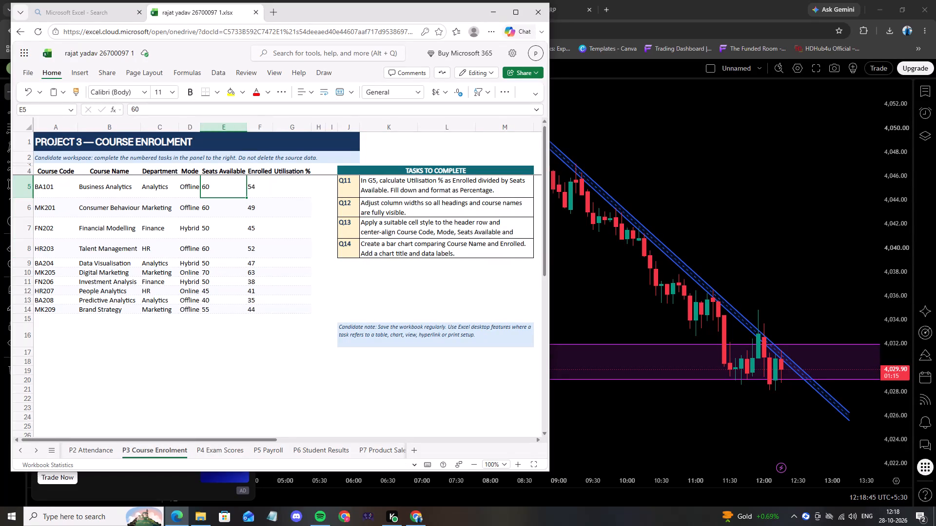
click(251, 188)
click(199, 196)
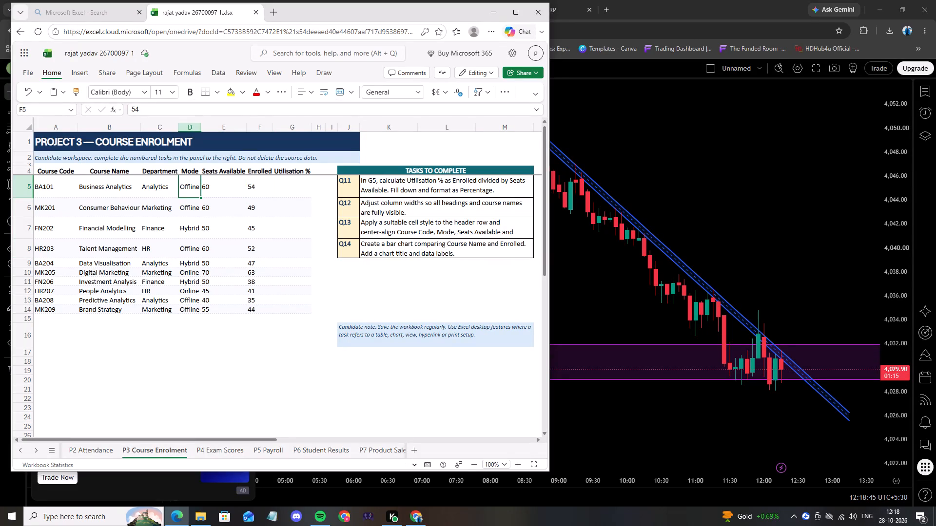
click(209, 193)
click(253, 188)
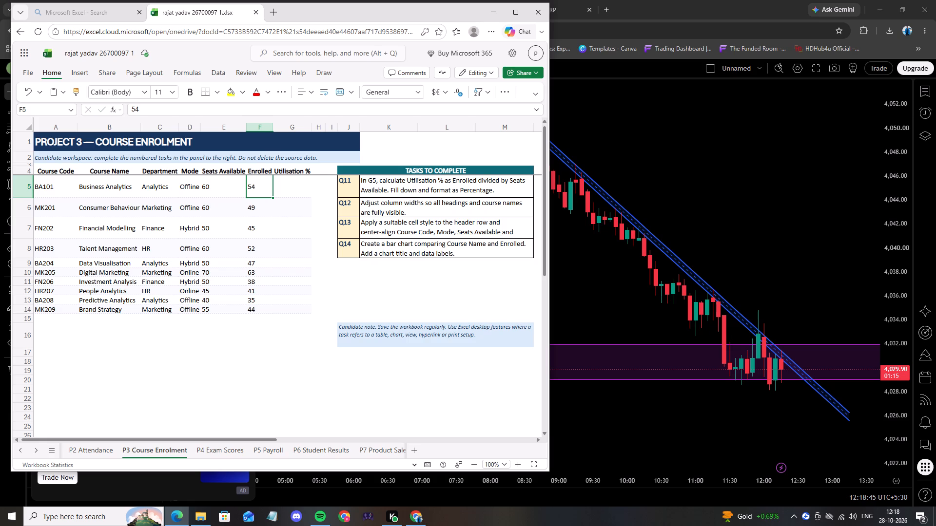
key(equal)
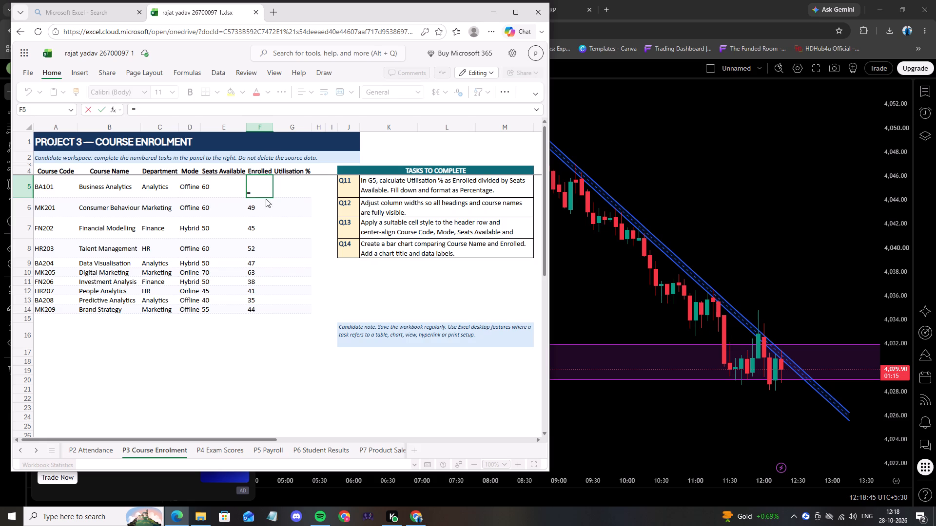
click(265, 190)
key(BackSpace)
text(56)
click(267, 361)
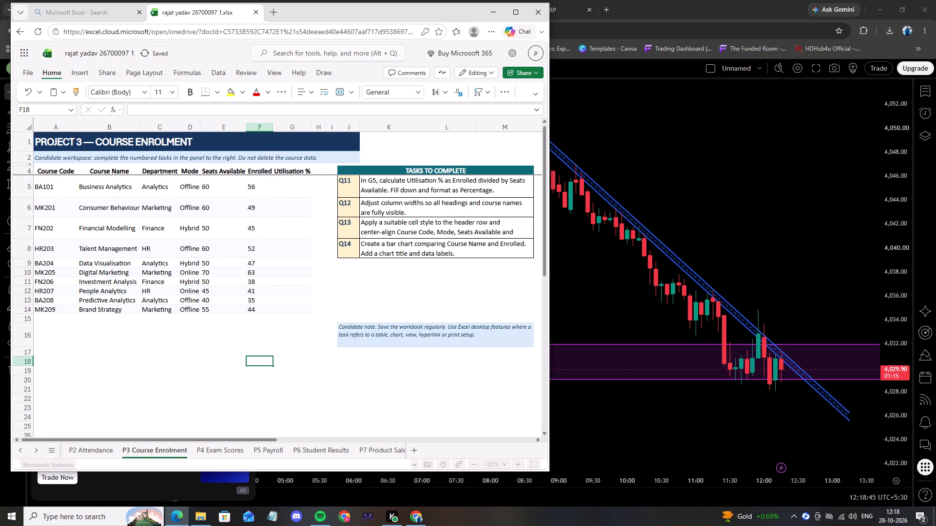
Calculate Utilisation % in G5 with the formula =F5/E5 and fill it down to G14.
click(300, 185)
key(equal)
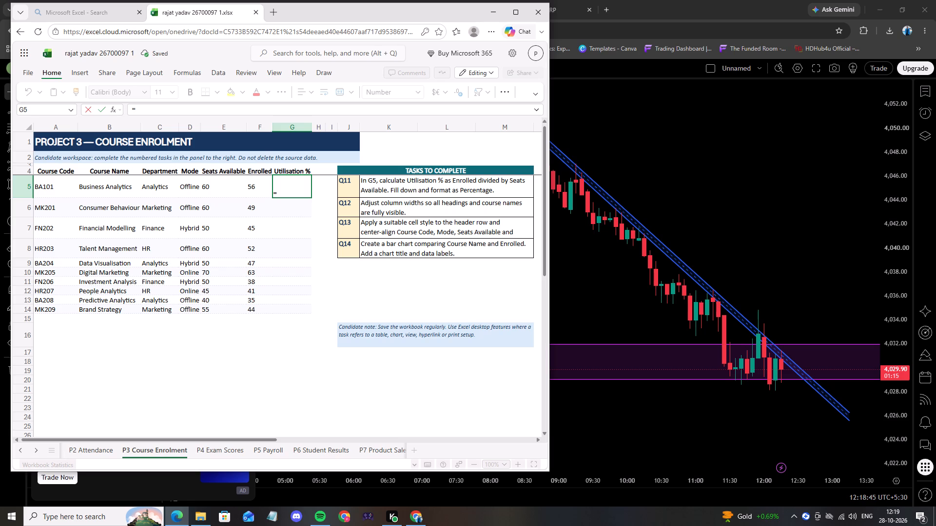
click(258, 189)
key(slash)
click(219, 192)
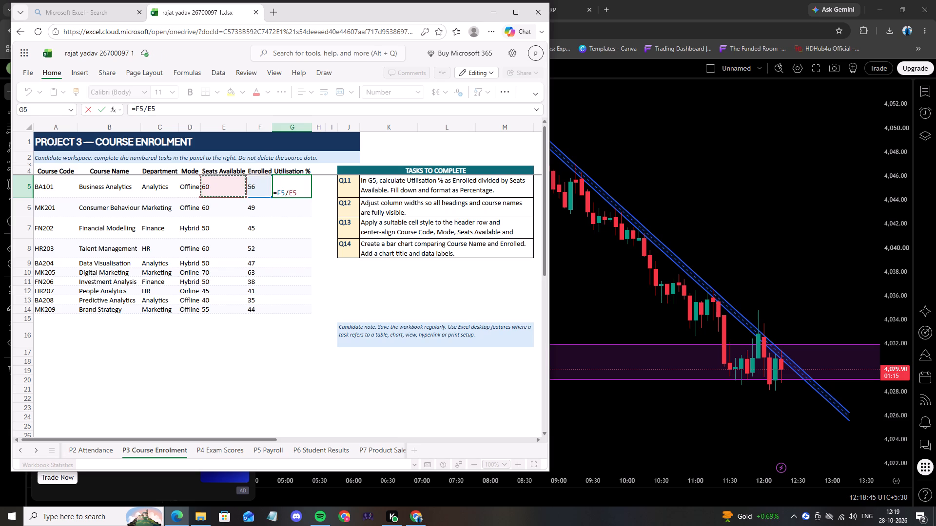
key(Return)
click(296, 190)
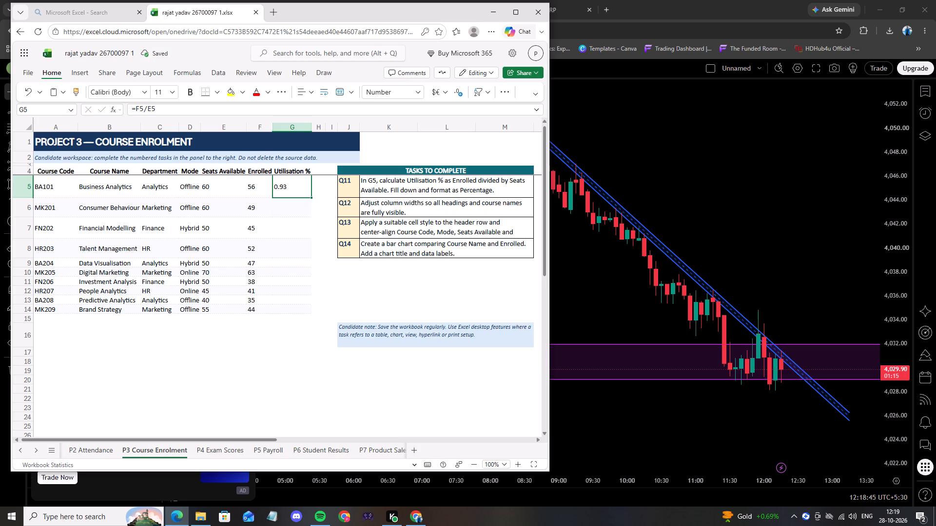
drag(312, 197, 306, 310)
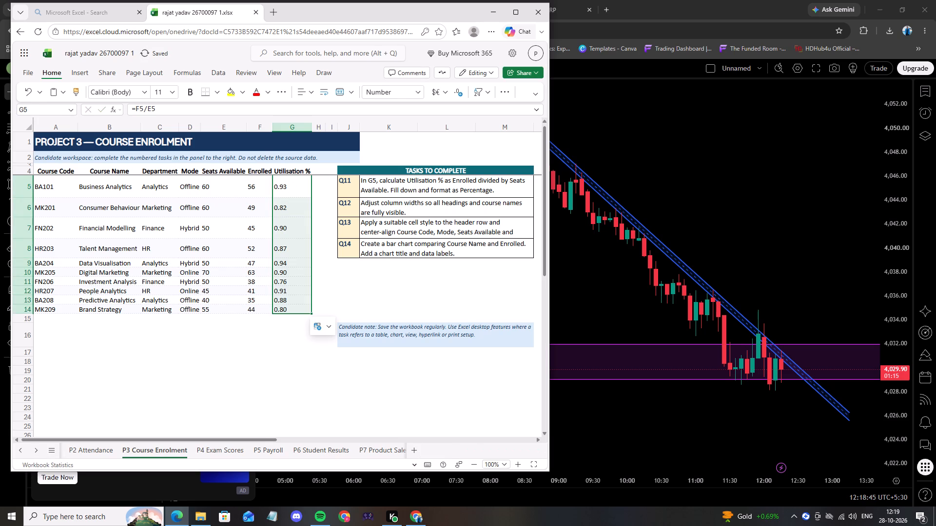
click(281, 370)
Review the project sheets from P1 Customer Sales through P9 Sales Incentives for remaining work, ending on Skills Map.
click(93, 451)
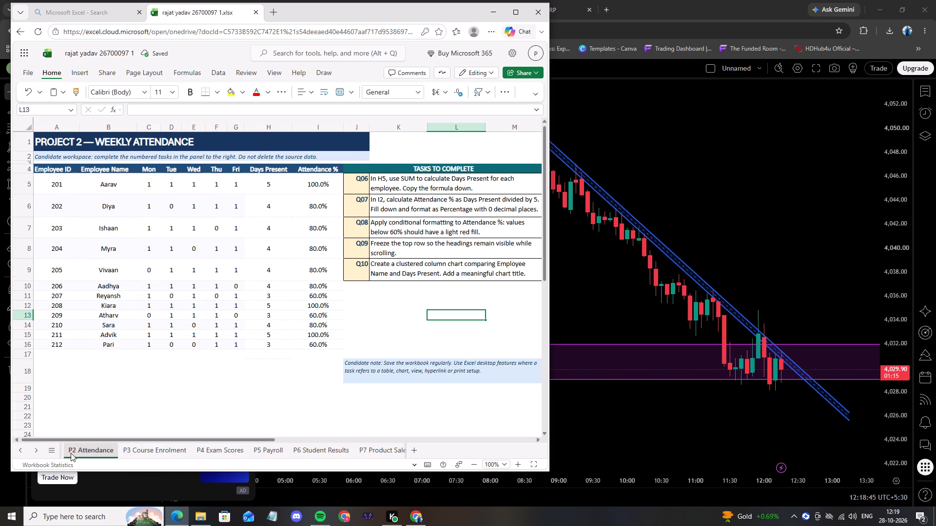
scroll(69, 453, up, 4)
click(79, 453)
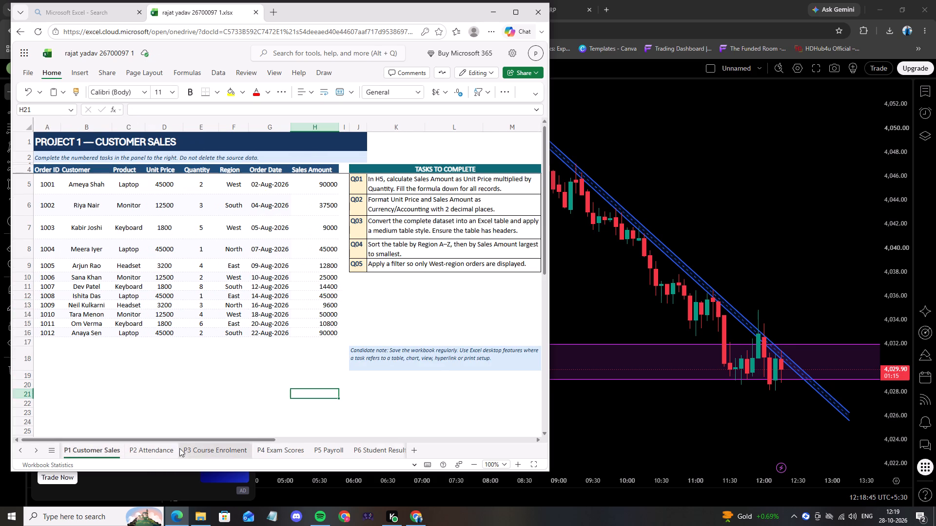
click(162, 448)
click(198, 450)
click(269, 450)
click(320, 450)
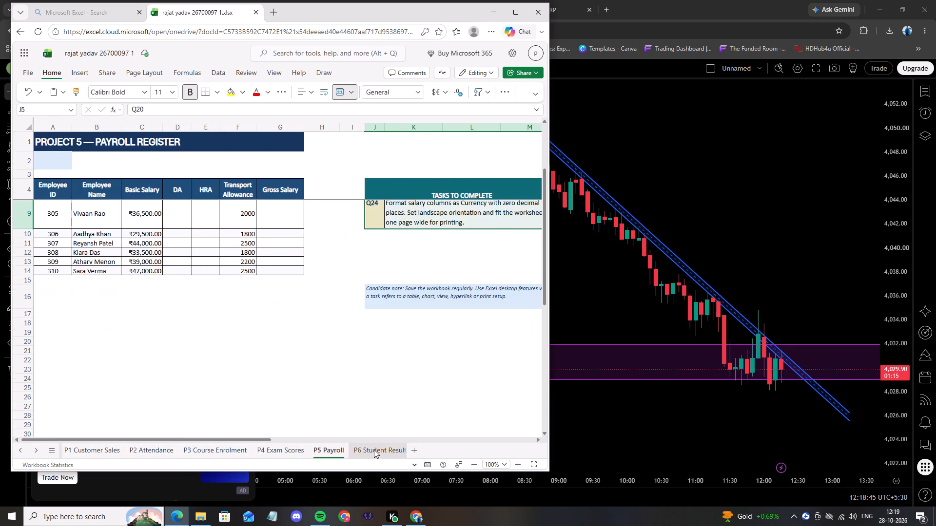
click(374, 450)
scroll(386, 456, up, 3)
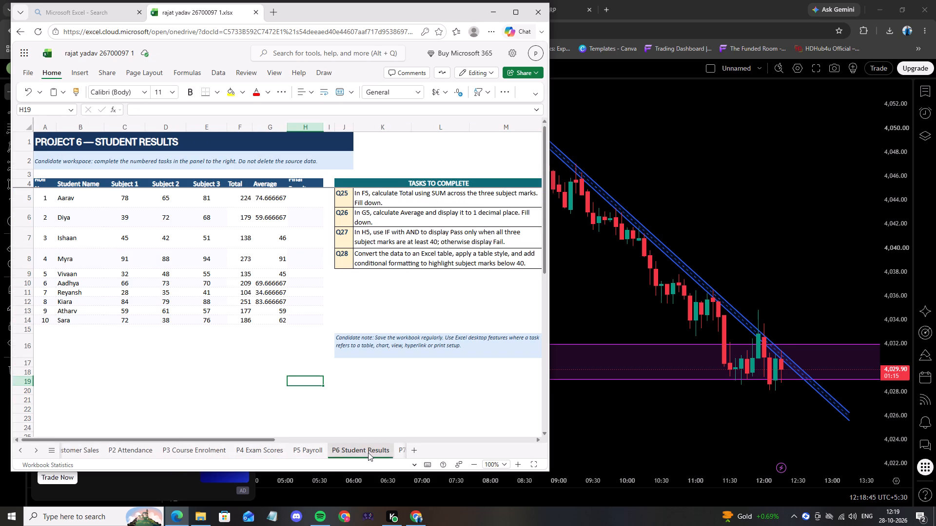
scroll(368, 452, up, 8)
scroll(336, 452, down, 14)
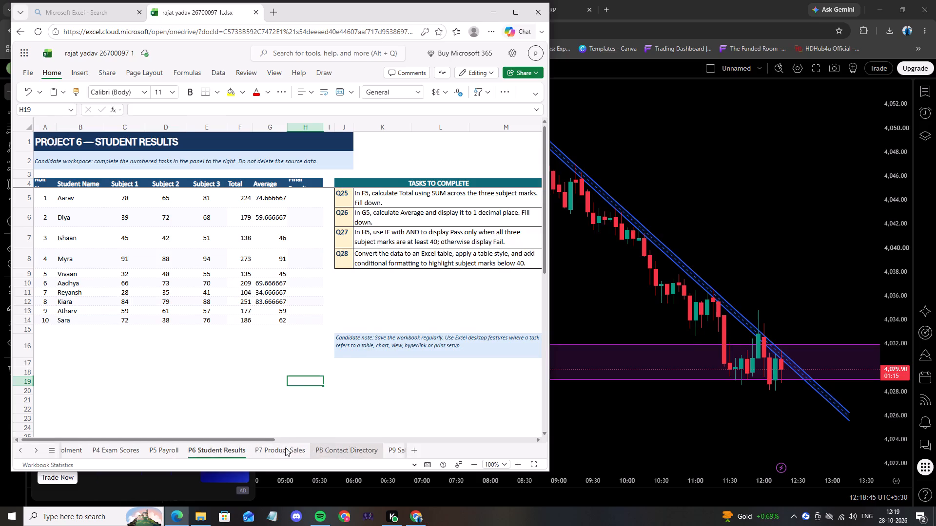
click(285, 448)
click(334, 448)
click(381, 448)
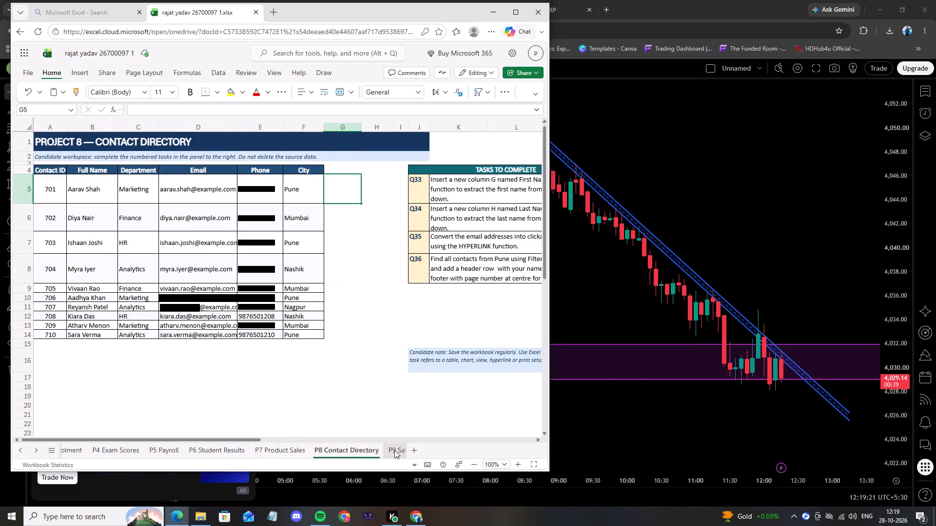
click(394, 450)
scroll(394, 450, down, 3)
click(382, 450)
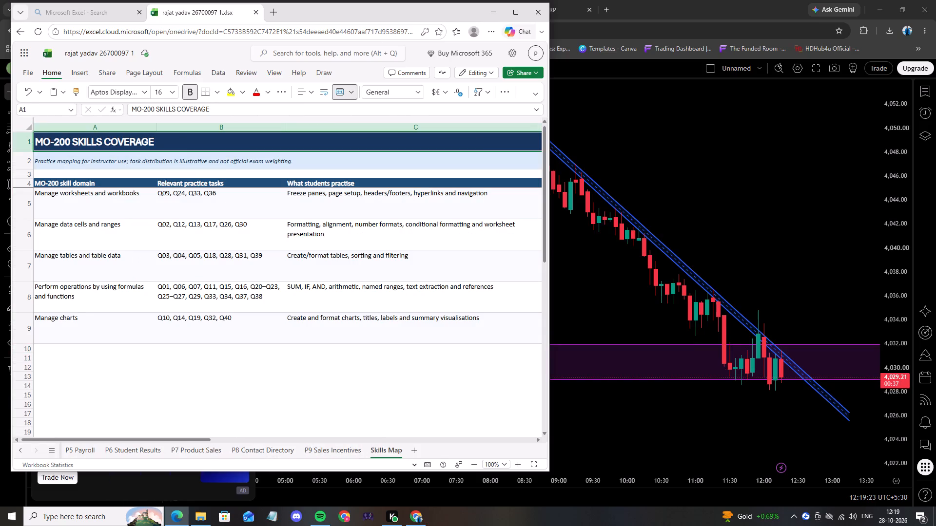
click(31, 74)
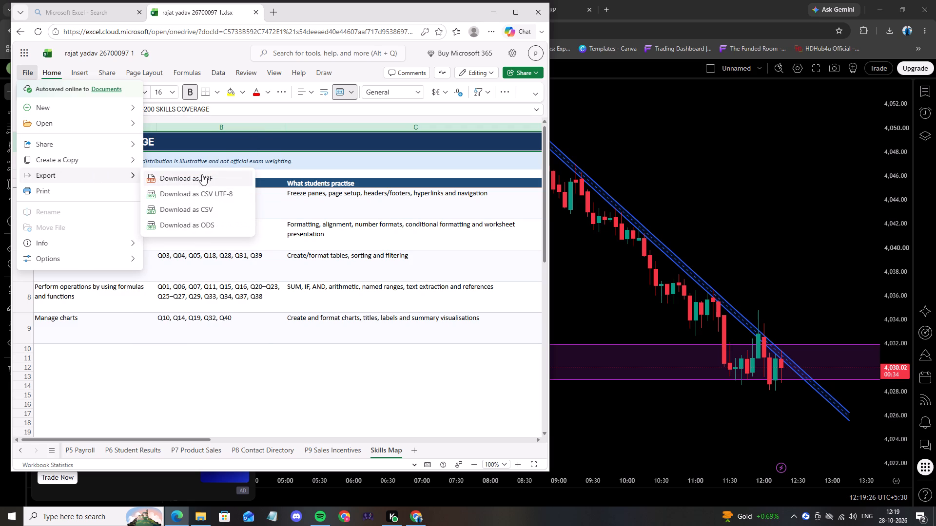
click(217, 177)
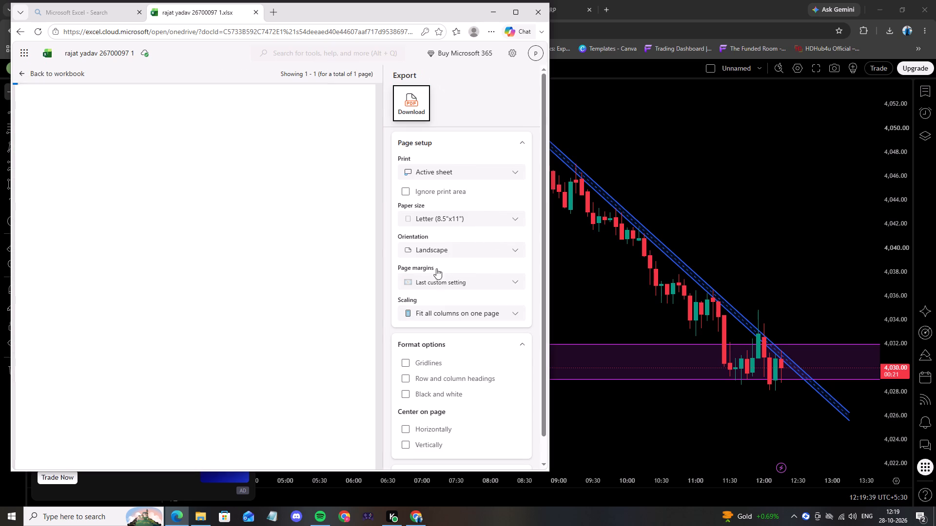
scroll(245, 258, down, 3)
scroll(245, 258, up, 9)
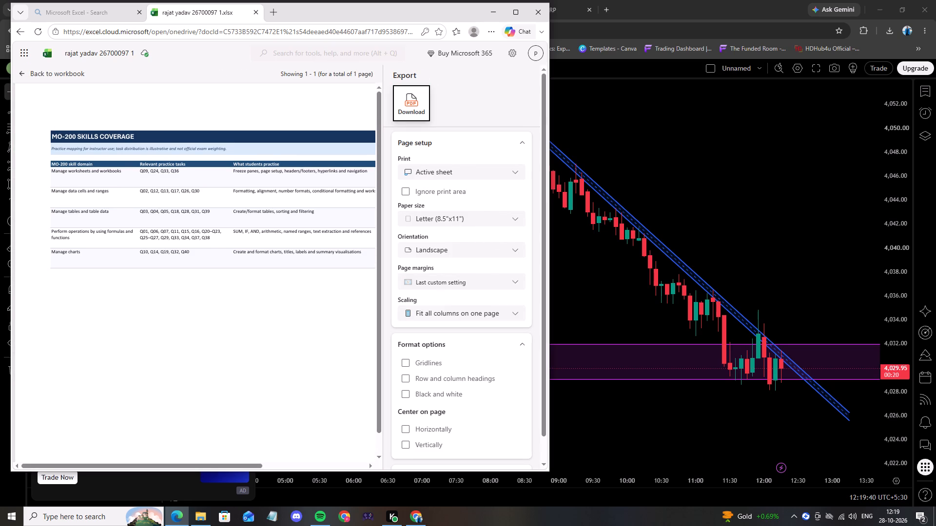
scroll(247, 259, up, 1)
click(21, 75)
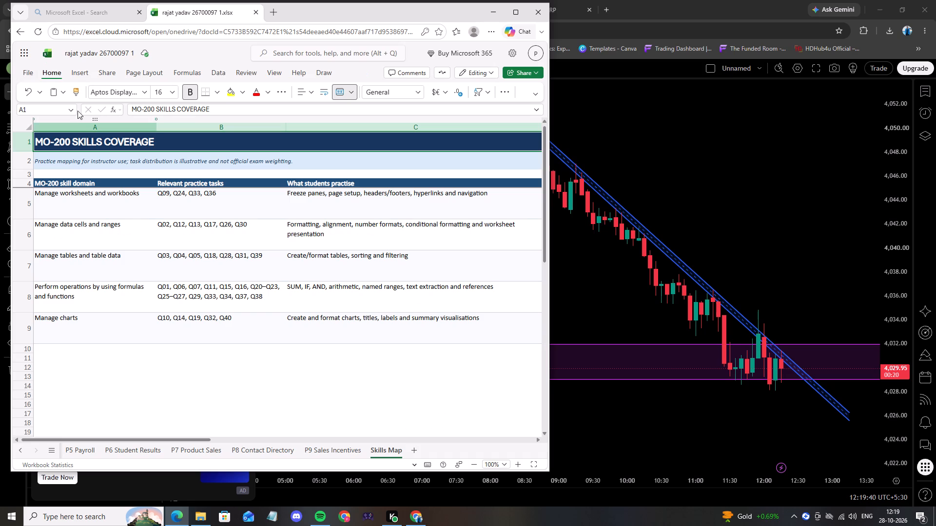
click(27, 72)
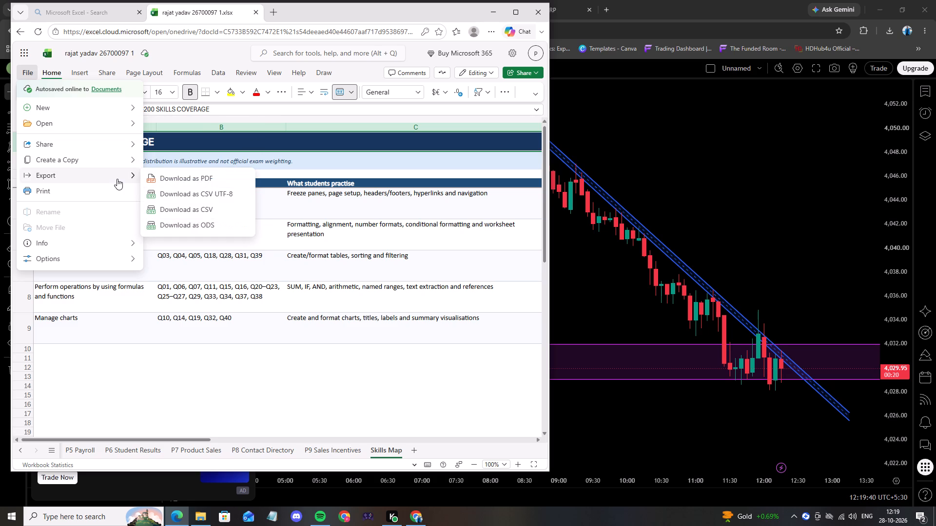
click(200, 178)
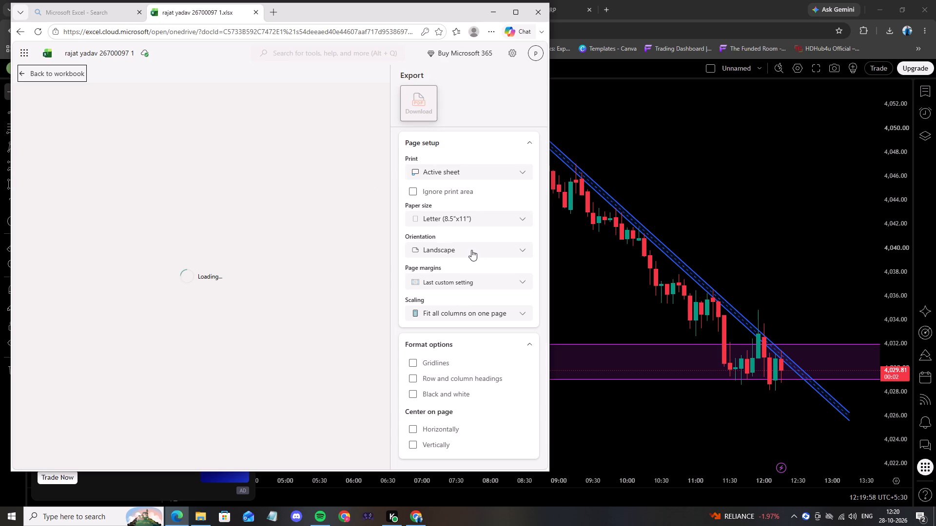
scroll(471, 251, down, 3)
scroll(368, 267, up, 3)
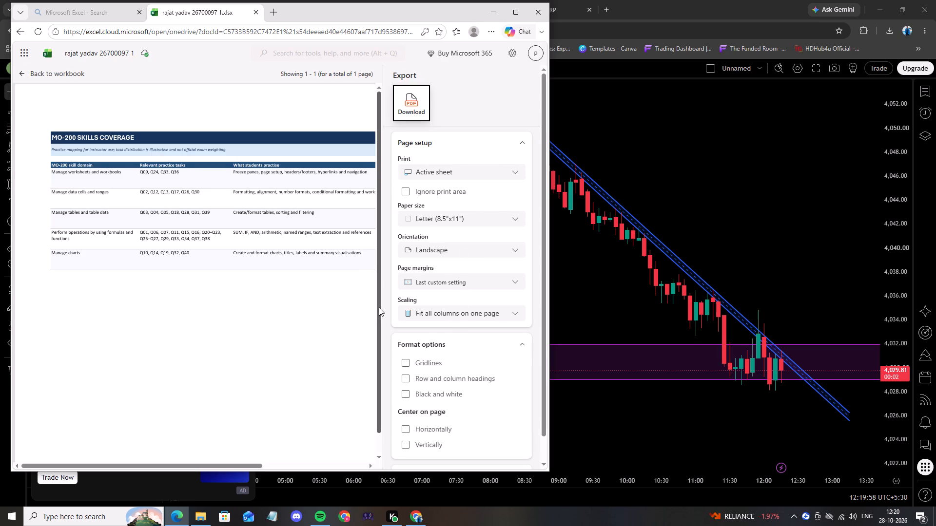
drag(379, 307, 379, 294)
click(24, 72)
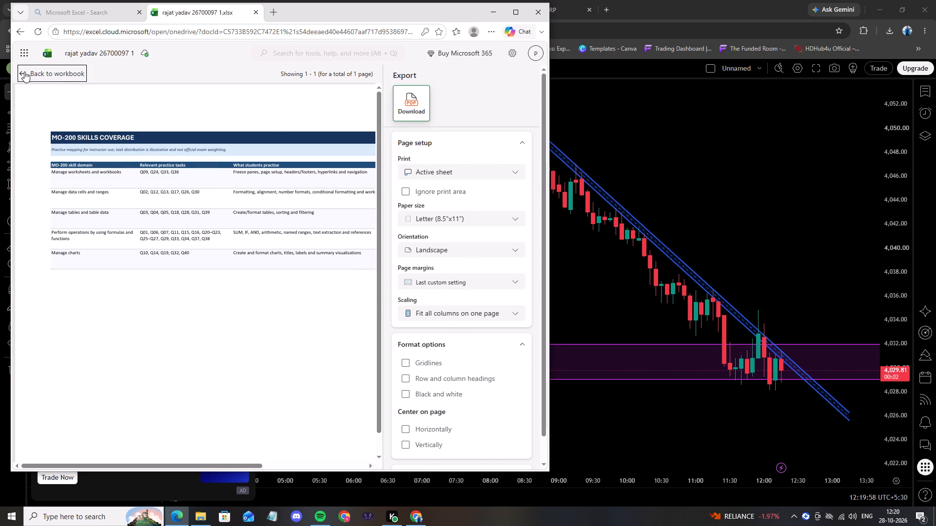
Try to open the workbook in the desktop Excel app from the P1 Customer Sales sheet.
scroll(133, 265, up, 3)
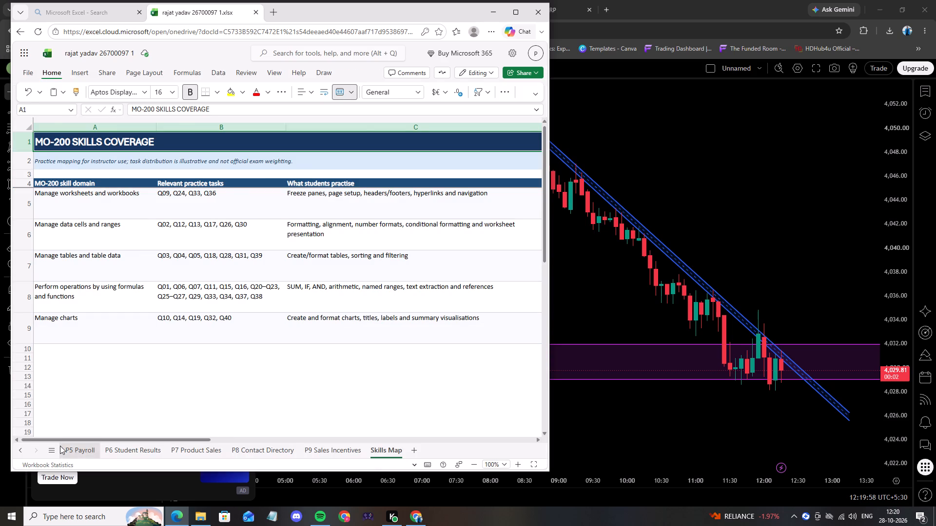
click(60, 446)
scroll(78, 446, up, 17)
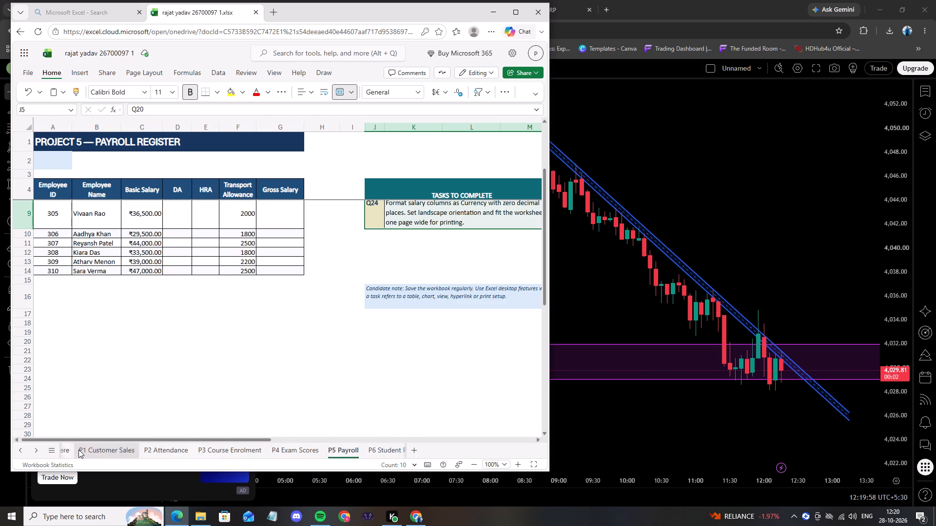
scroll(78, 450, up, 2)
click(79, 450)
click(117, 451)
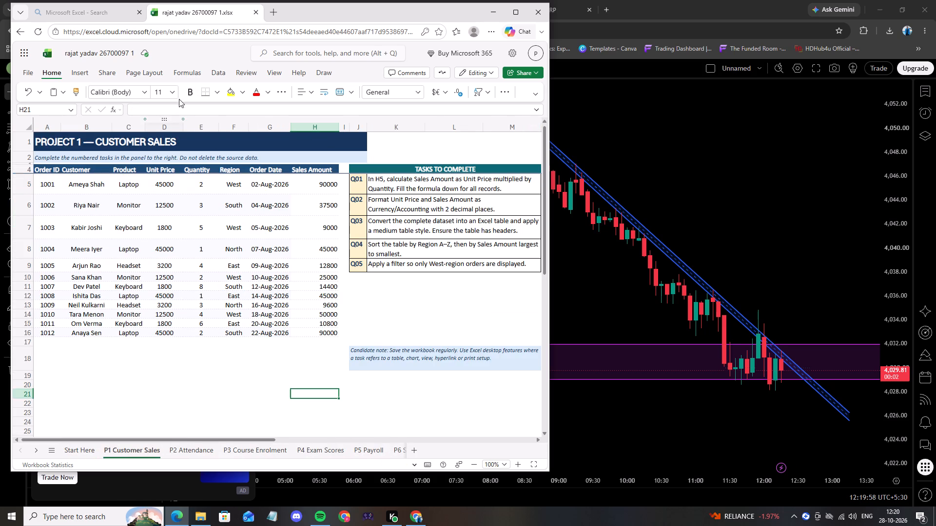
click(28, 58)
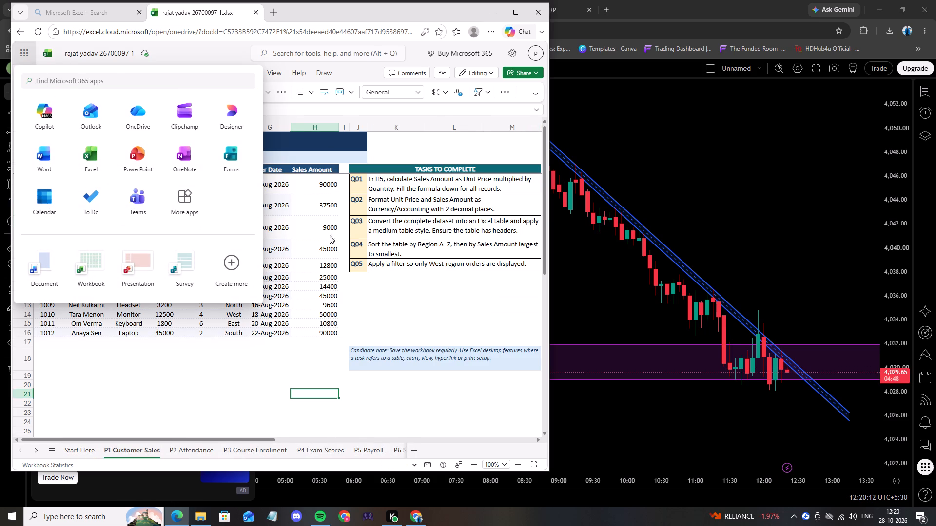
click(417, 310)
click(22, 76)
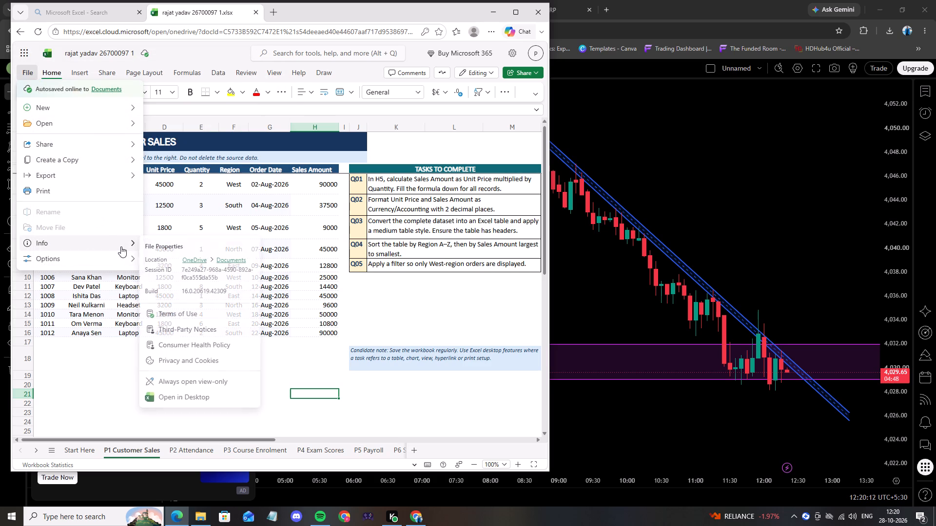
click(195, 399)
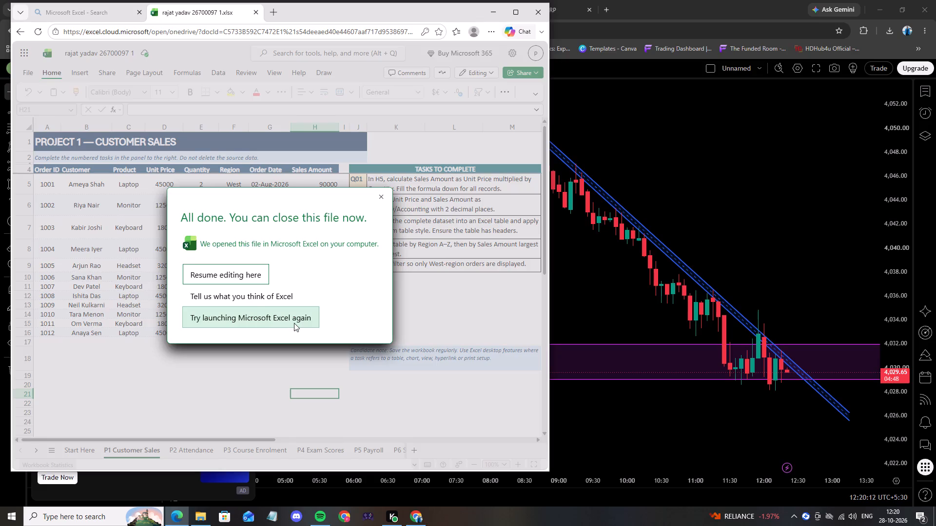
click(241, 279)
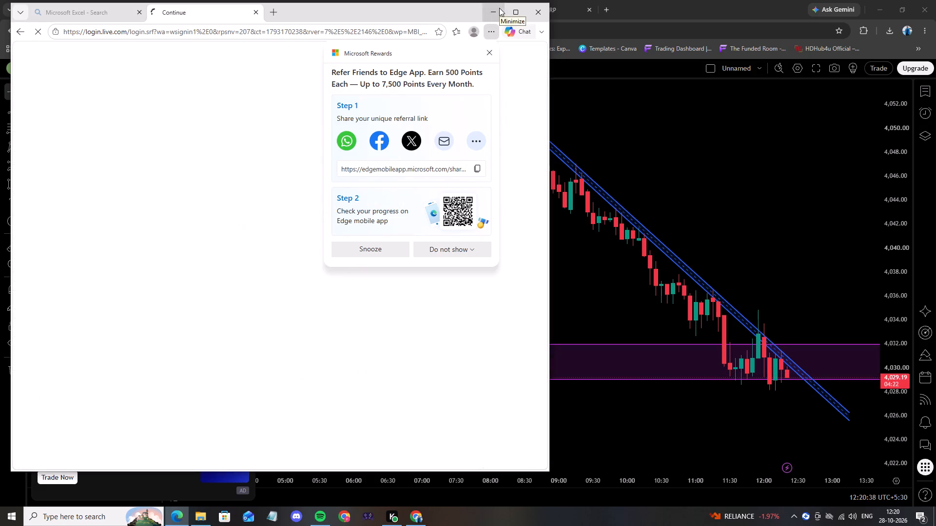
Dismiss the Microsoft Rewards referral pop-up, choosing not to show this recommendation again.
click(502, 173)
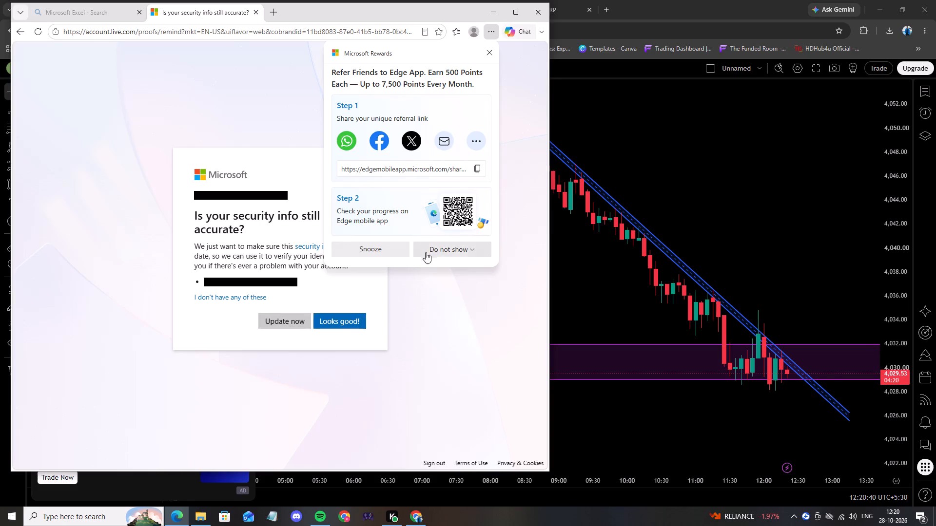
click(448, 252)
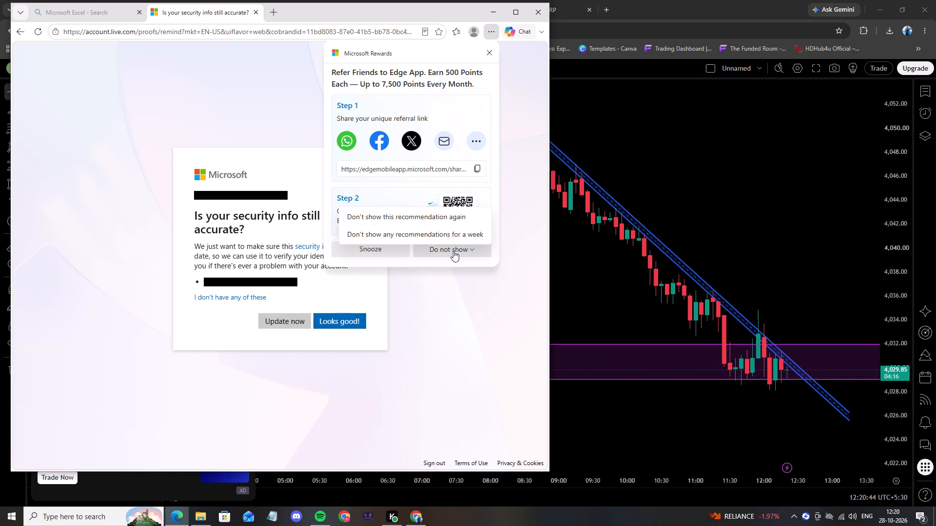
click(453, 251)
click(454, 247)
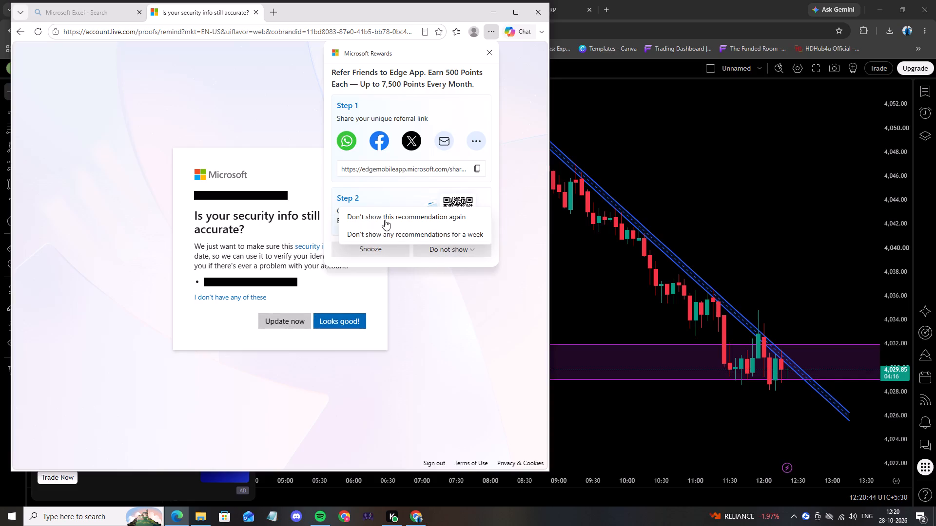
click(385, 219)
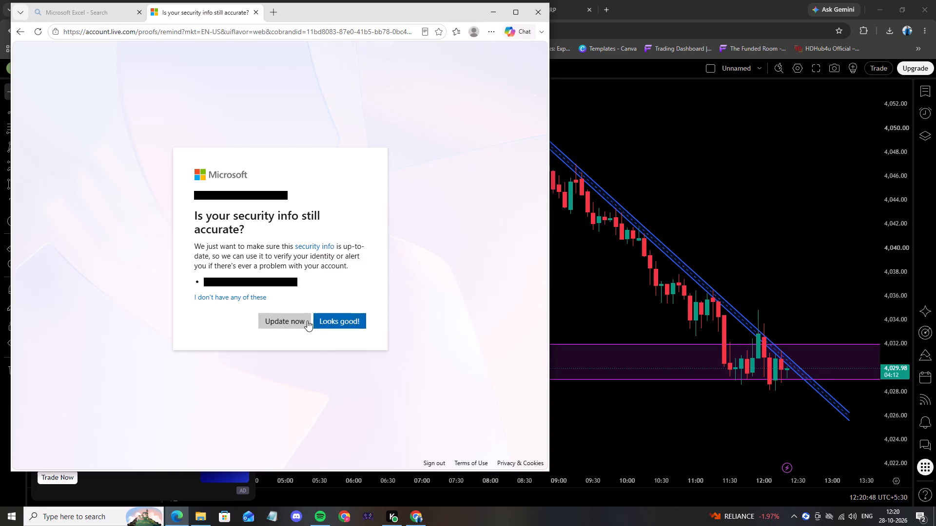
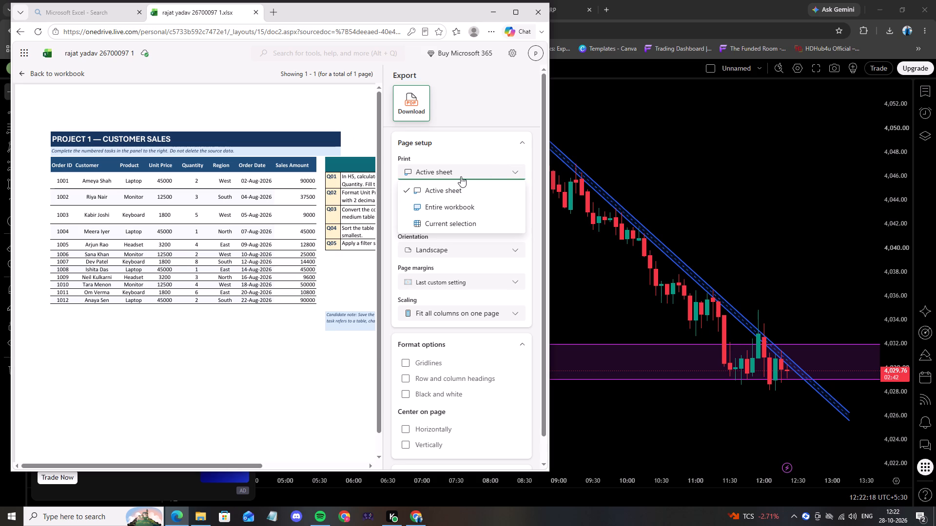
click(455, 207)
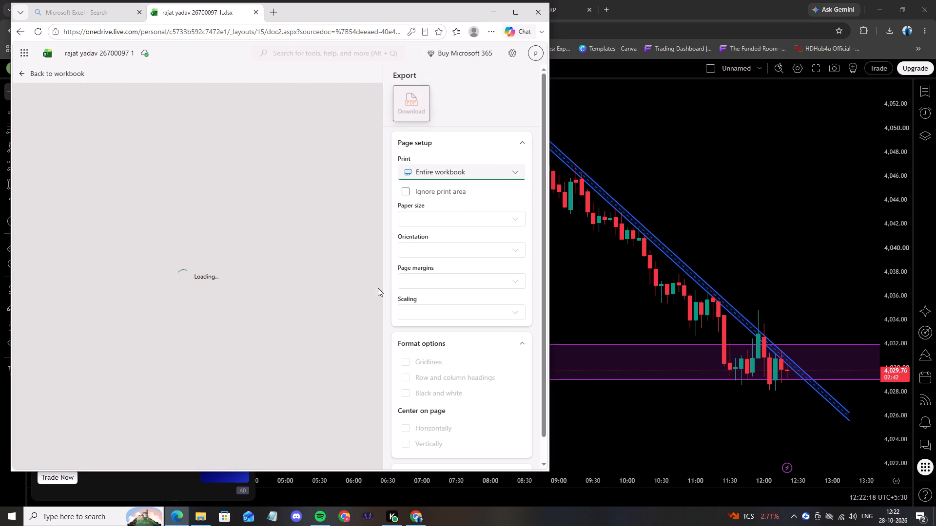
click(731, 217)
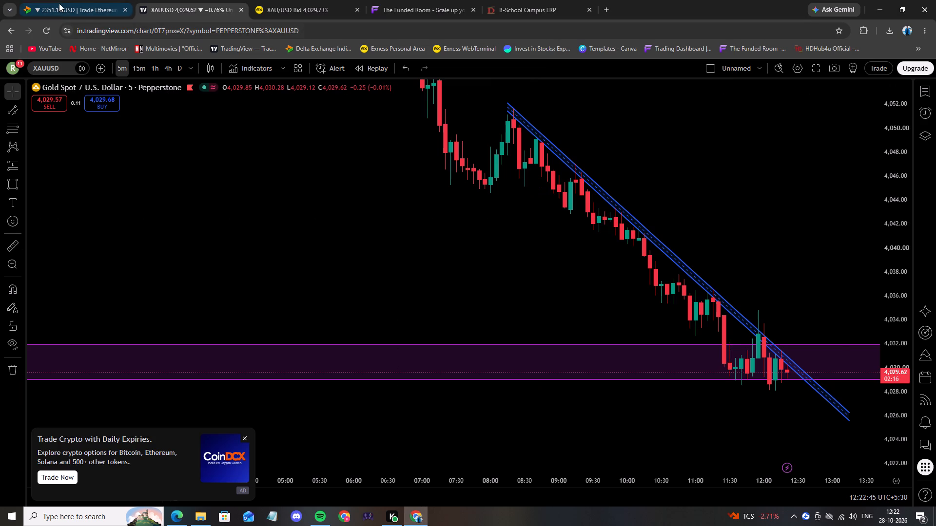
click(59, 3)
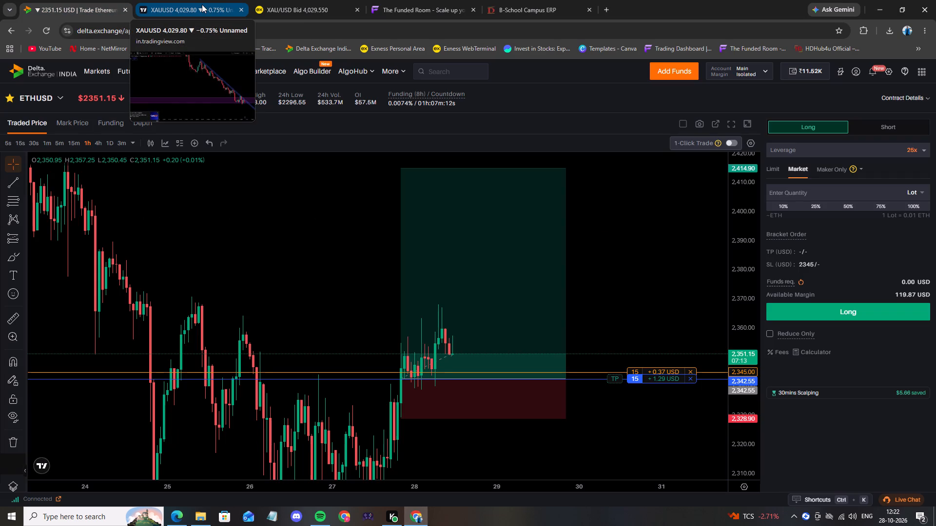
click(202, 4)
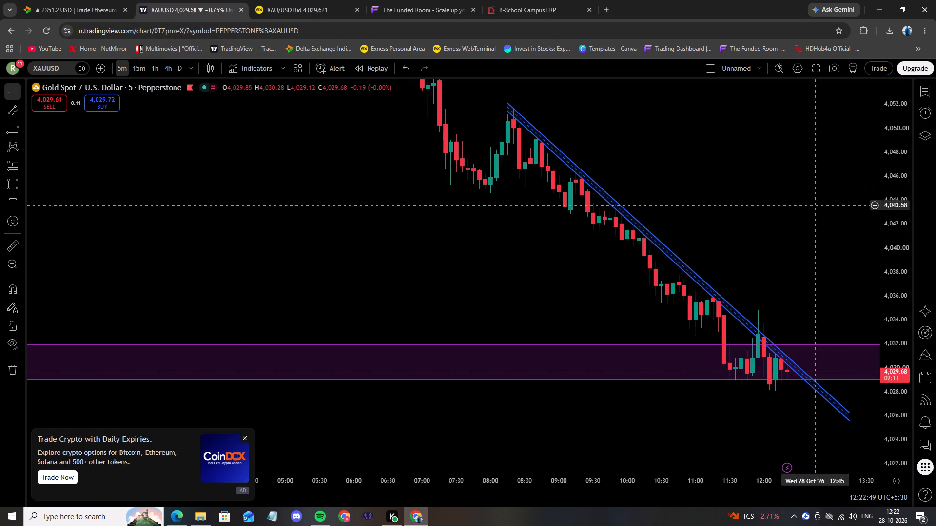
Switch back to Edge and download the entire workbook as a PDF.
click(175, 519)
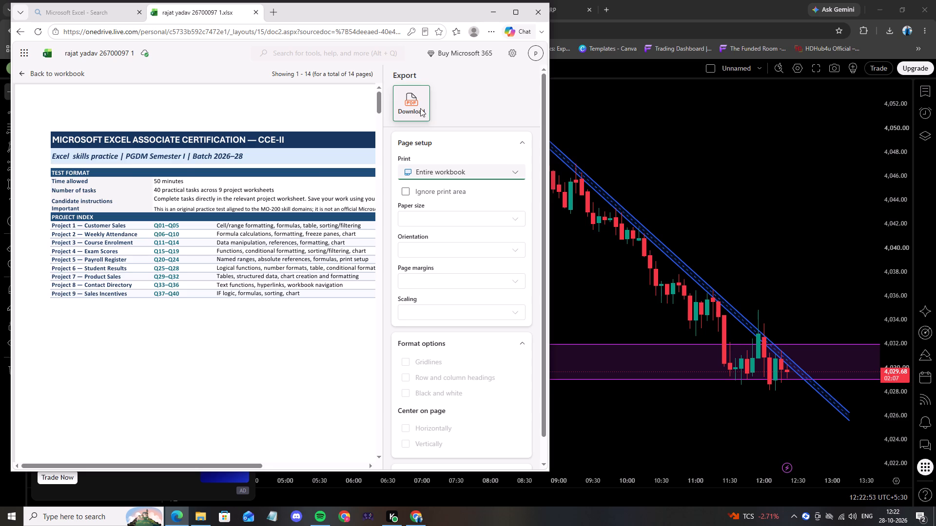
click(416, 107)
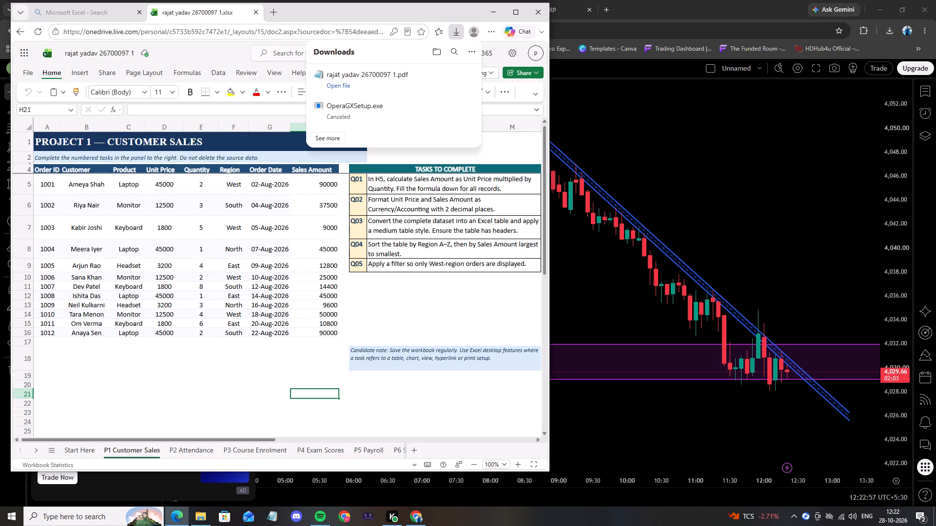
click(430, 309)
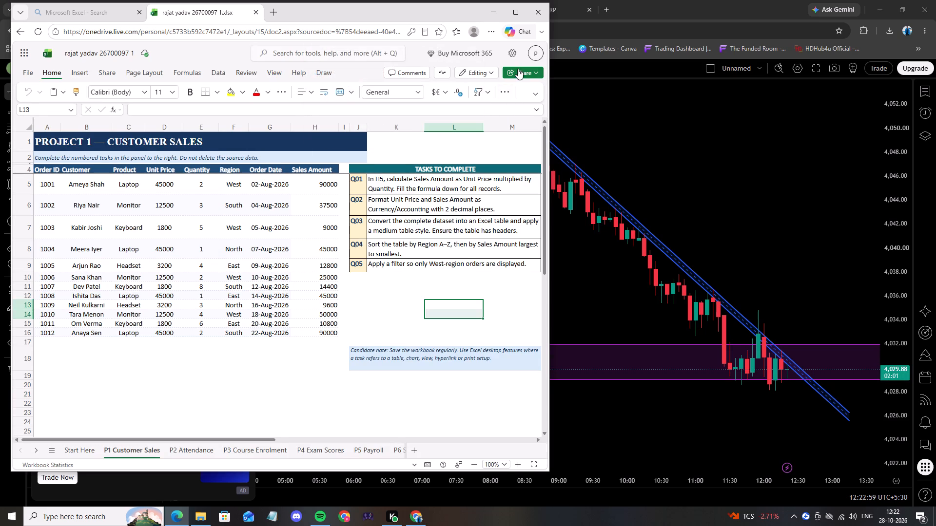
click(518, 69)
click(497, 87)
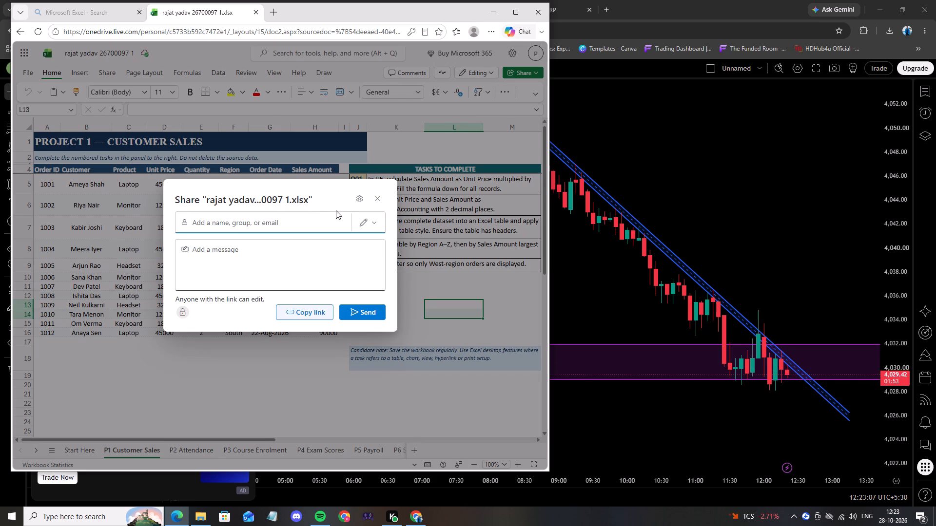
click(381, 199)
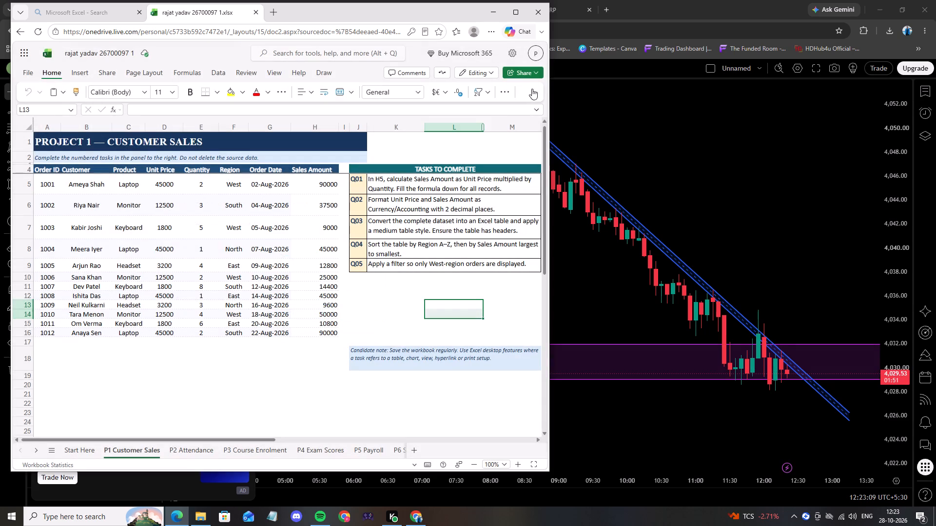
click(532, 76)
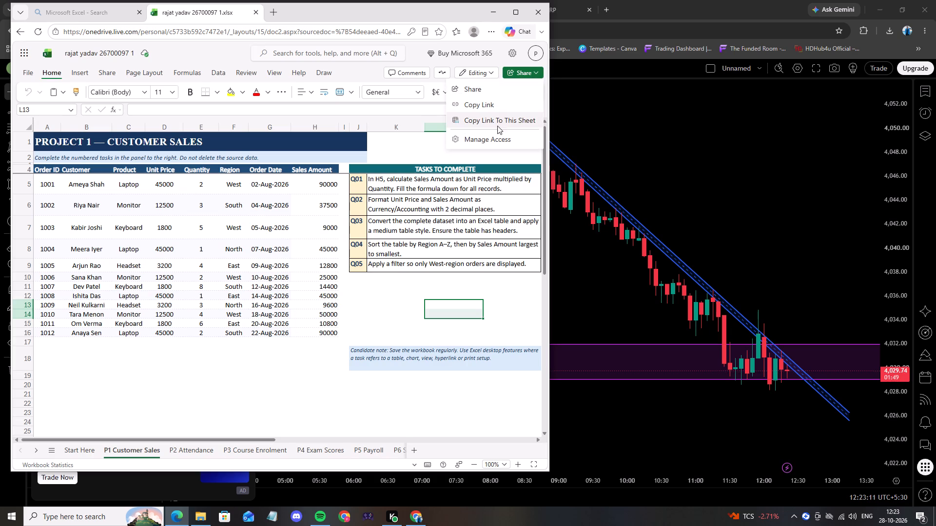
Open the workbook's OneDrive storage location and view My files, dismissing the photos and cloud import pop-ups.
click(31, 74)
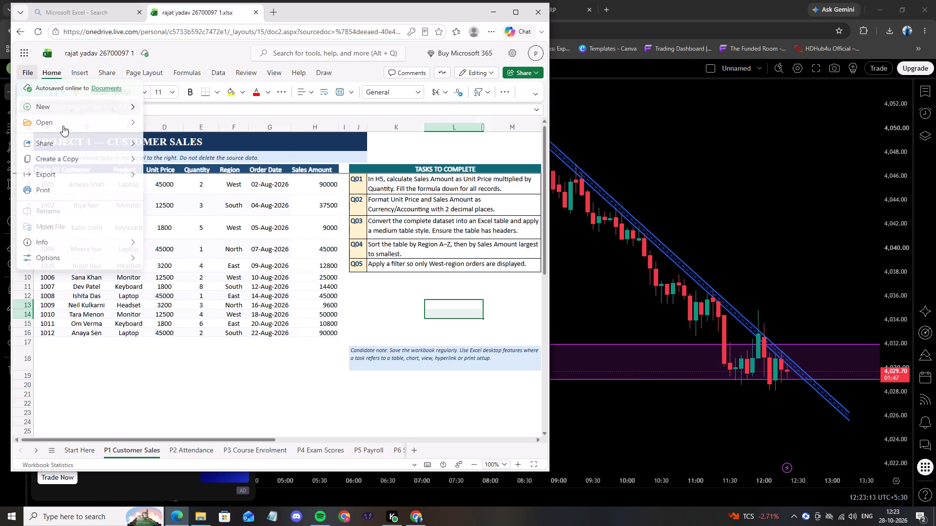
click(105, 89)
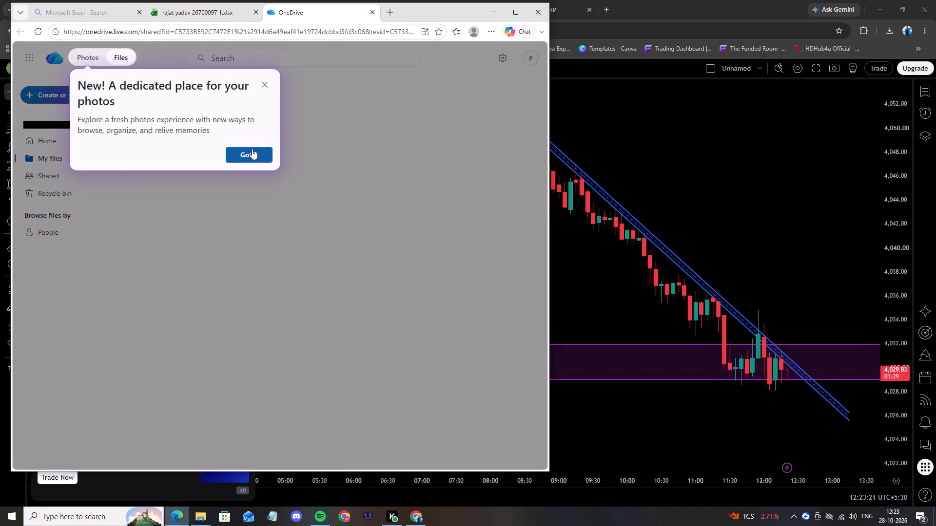
click(252, 149)
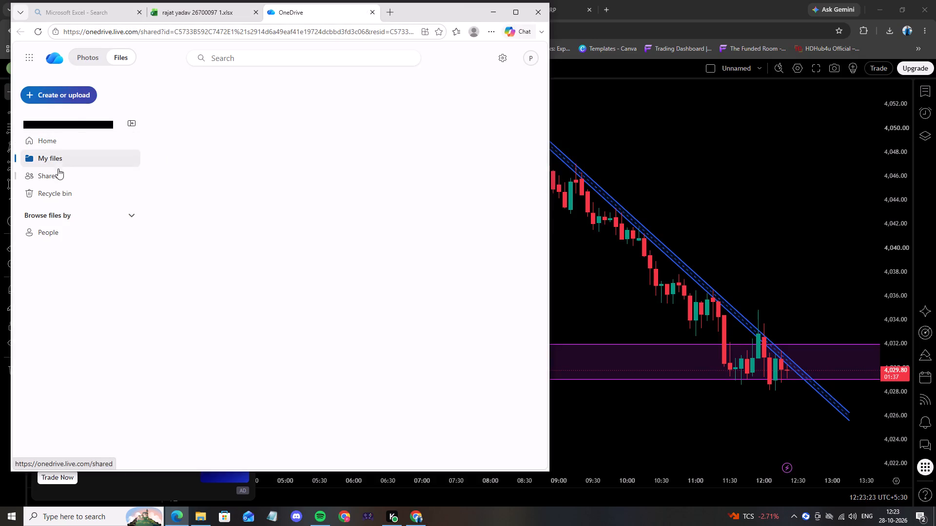
click(64, 160)
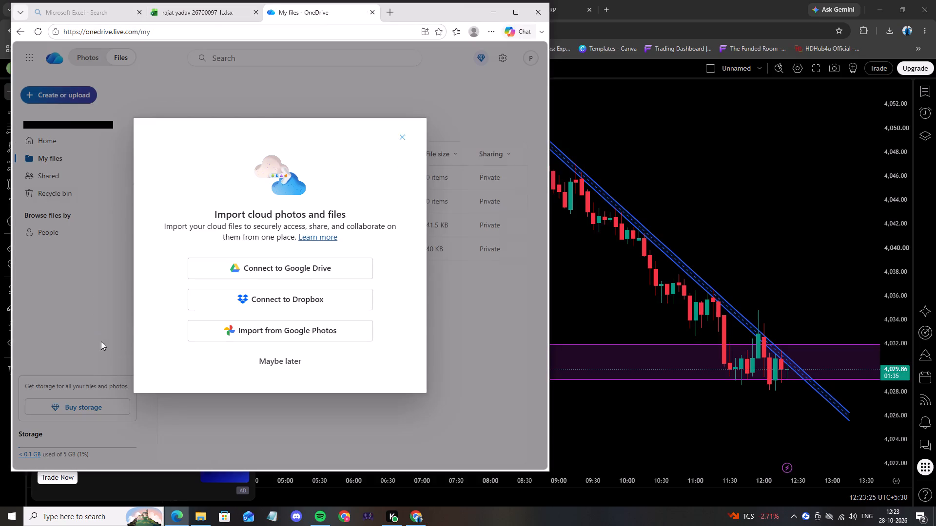
click(412, 135)
click(403, 137)
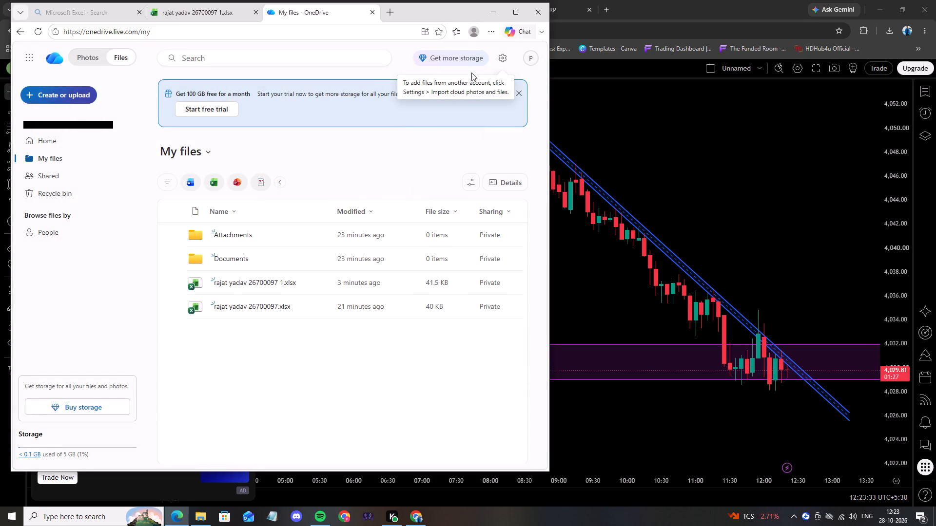
Return to the workbook and download a copy of it as an Excel file.
click(211, 11)
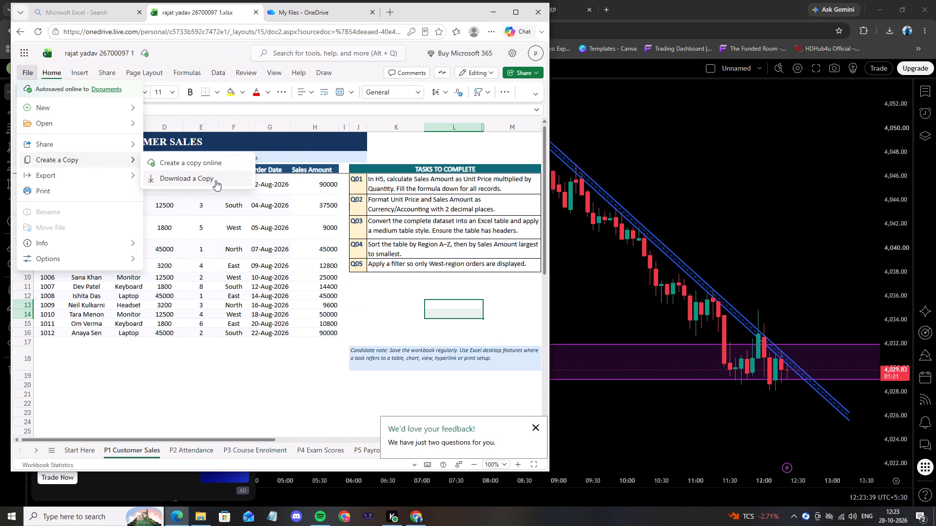
click(215, 180)
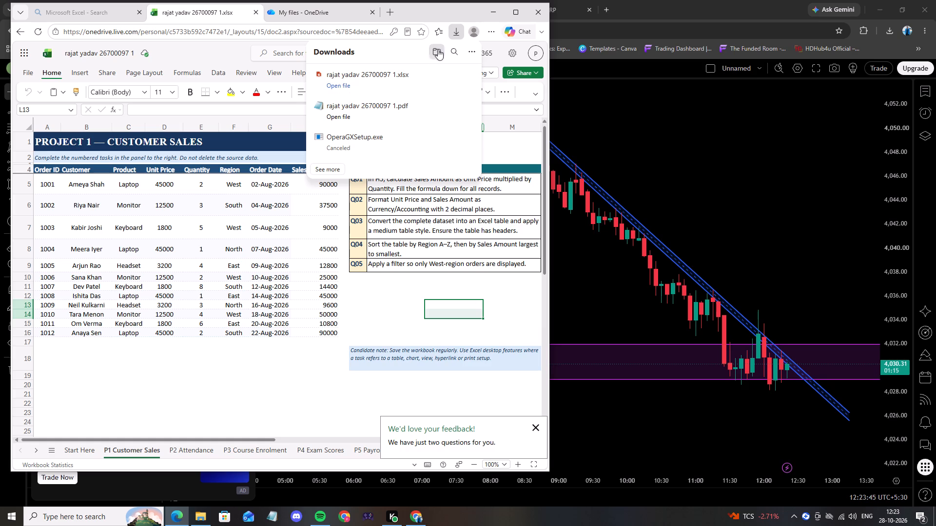
Switch to the B-School Campus ERP in Chrome and delete the submission for Microsoft Excel Associate Certification (Class test).
click(418, 522)
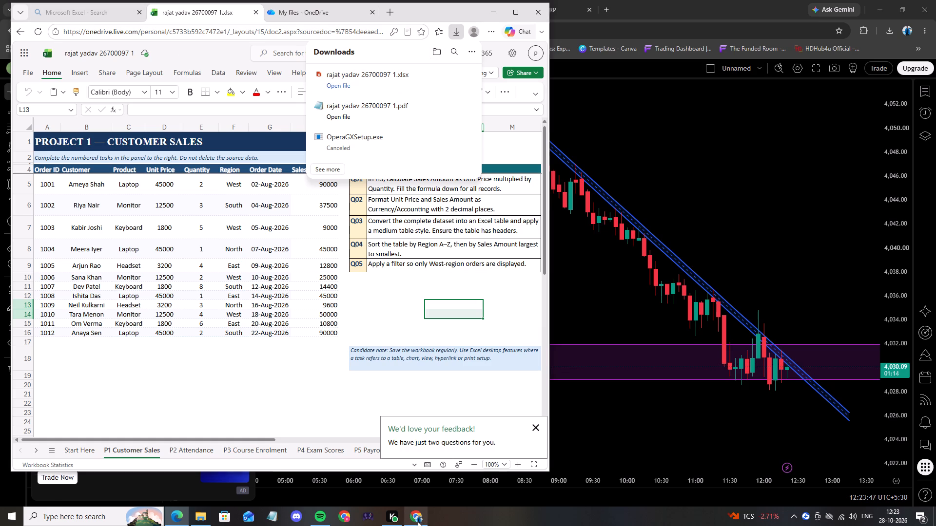
click(538, 9)
scroll(382, 401, down, 5)
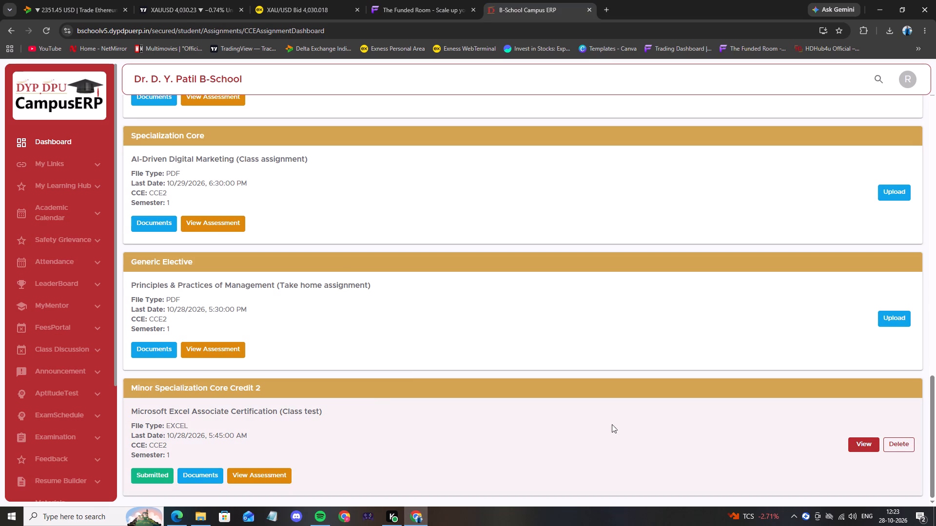
click(900, 443)
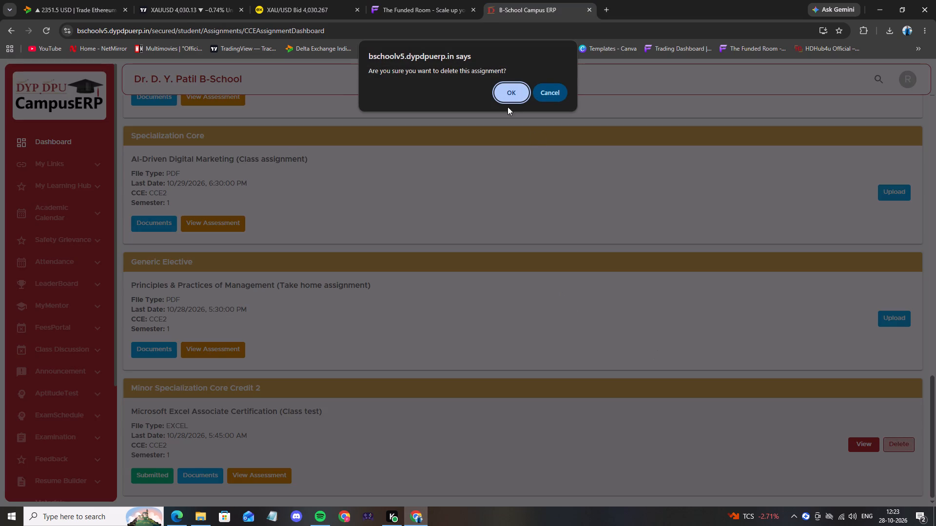
click(506, 95)
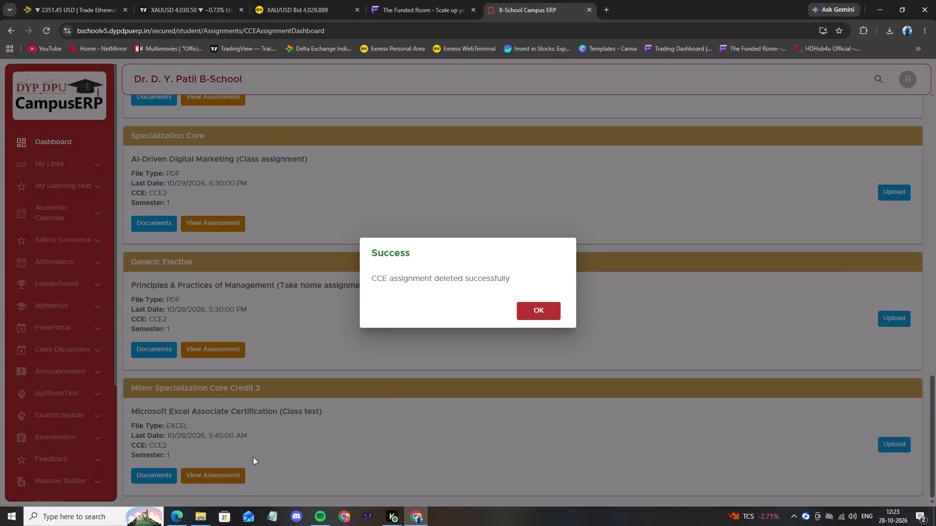
click(541, 312)
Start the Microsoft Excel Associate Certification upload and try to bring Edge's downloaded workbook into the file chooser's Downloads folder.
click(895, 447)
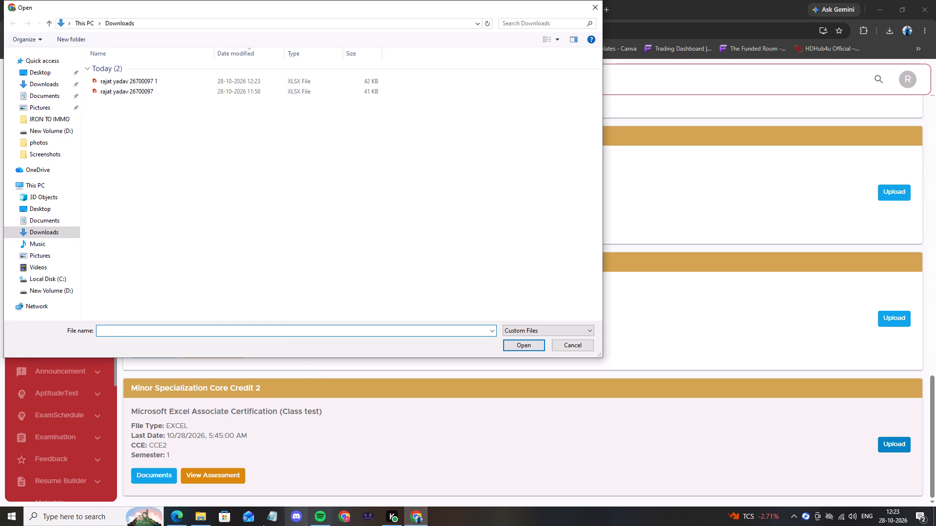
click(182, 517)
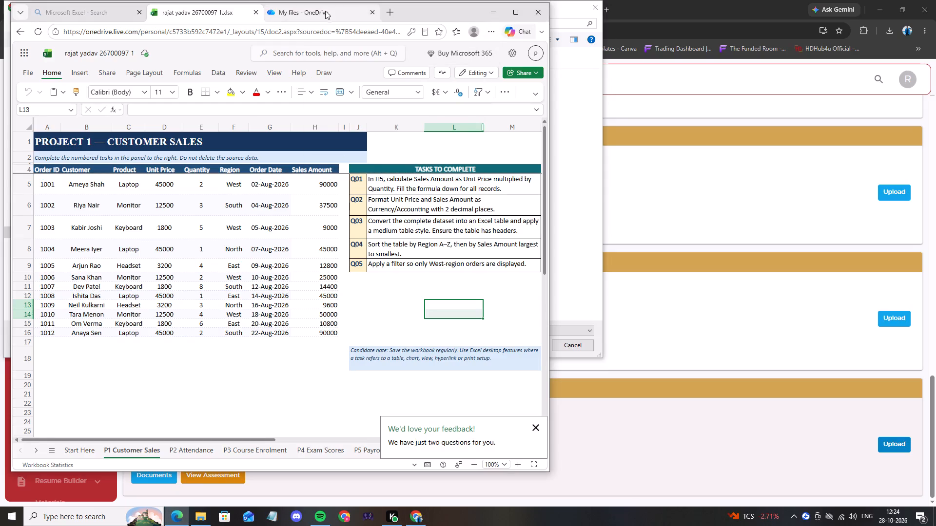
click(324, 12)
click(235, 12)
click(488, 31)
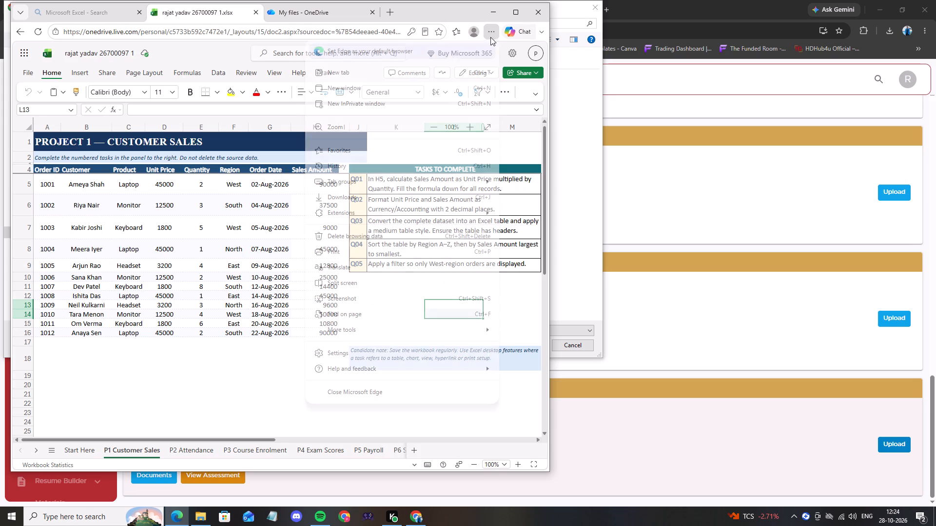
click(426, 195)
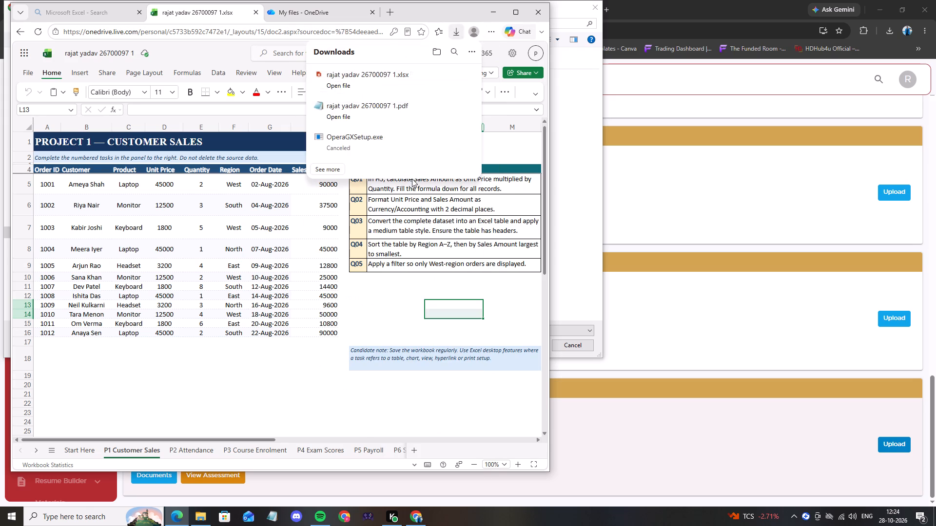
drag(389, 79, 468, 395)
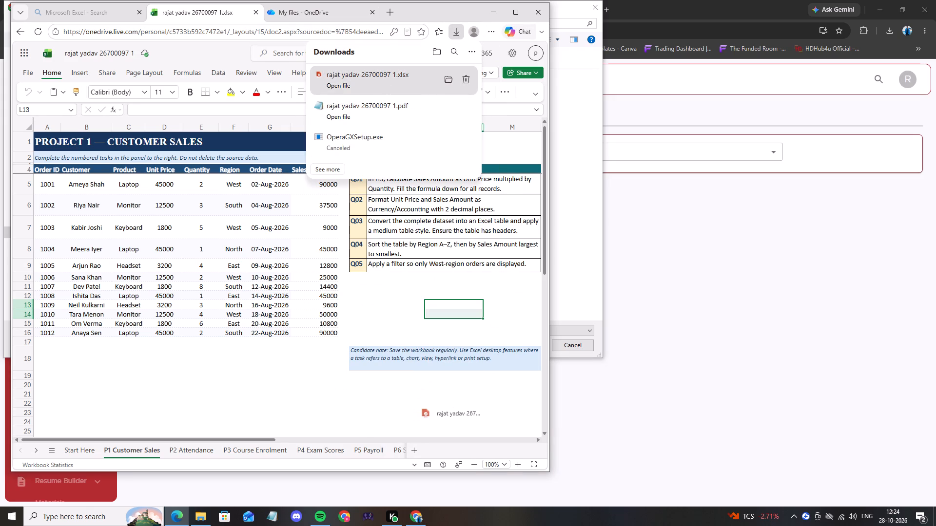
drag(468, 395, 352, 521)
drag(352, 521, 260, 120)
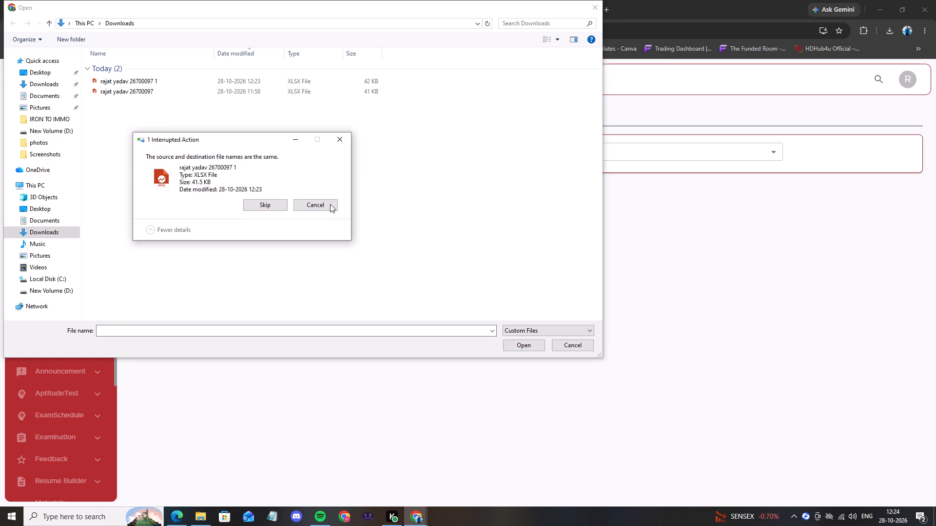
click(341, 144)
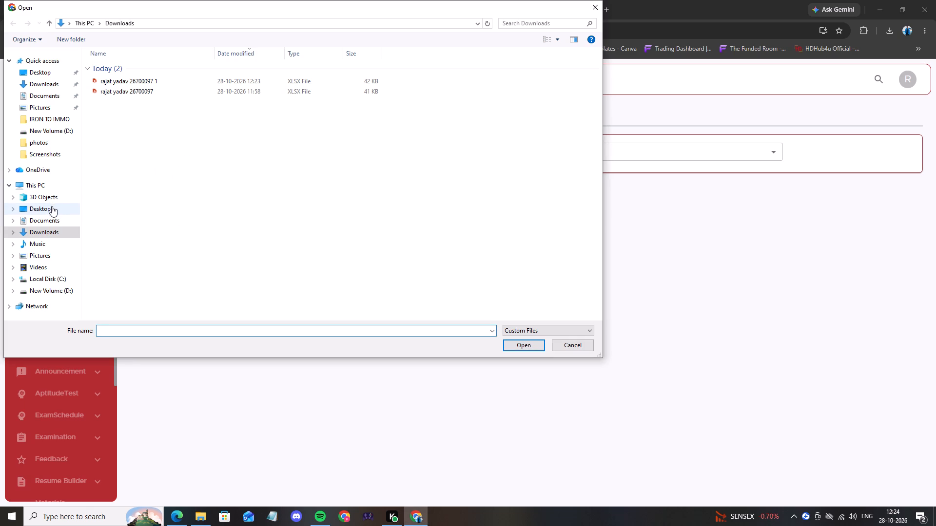
Copy the downloaded Excel workbook from Edge's downloads into the Desktop folder and choose it for upload.
click(50, 204)
click(179, 516)
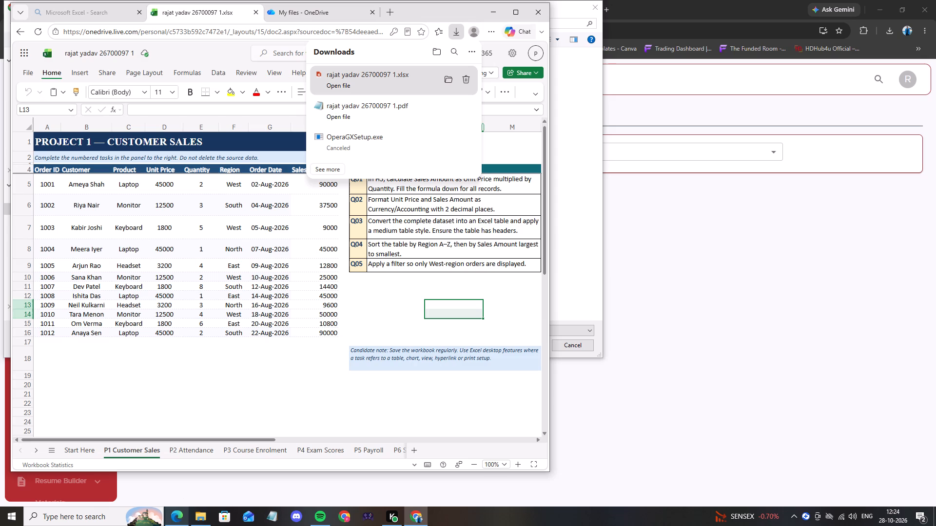
drag(377, 77, 575, 241)
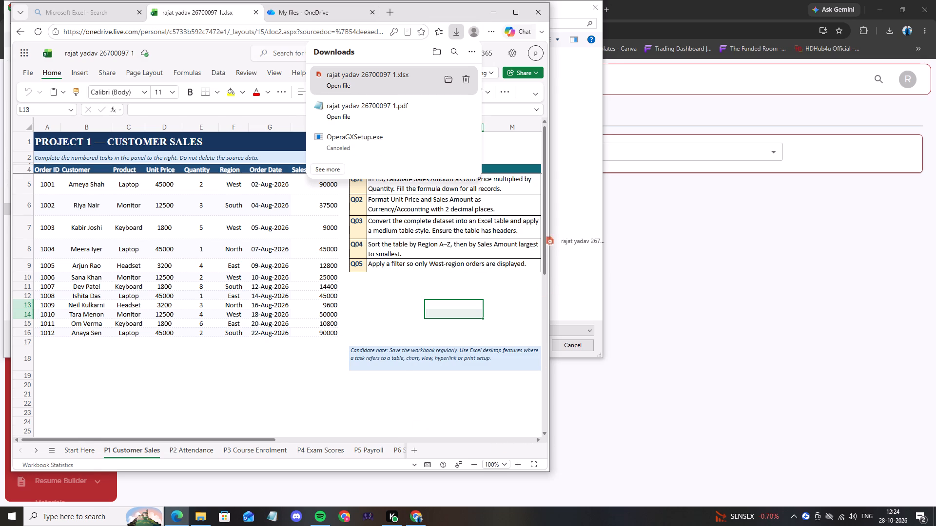
drag(575, 241, 578, 241)
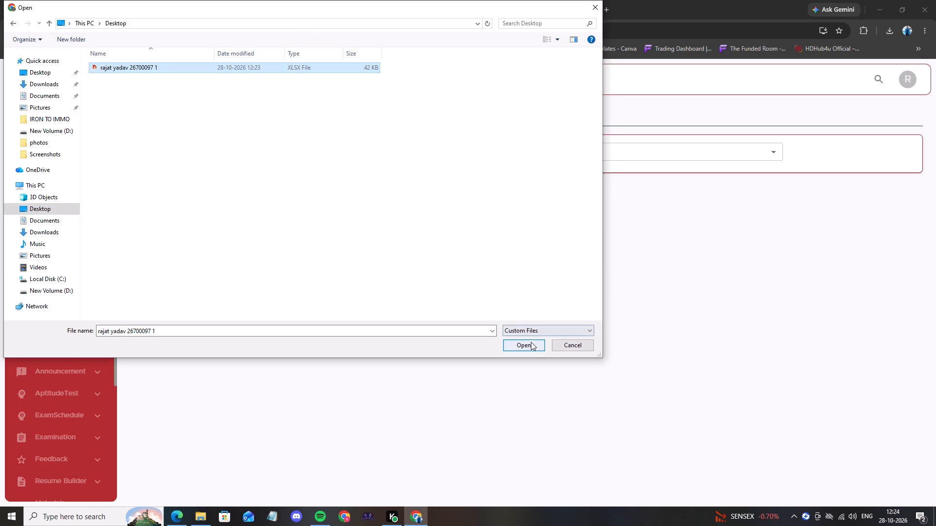
click(529, 343)
Select exam type CCE2 for semester 1 on the assignment submission page.
scroll(480, 280, down, 3)
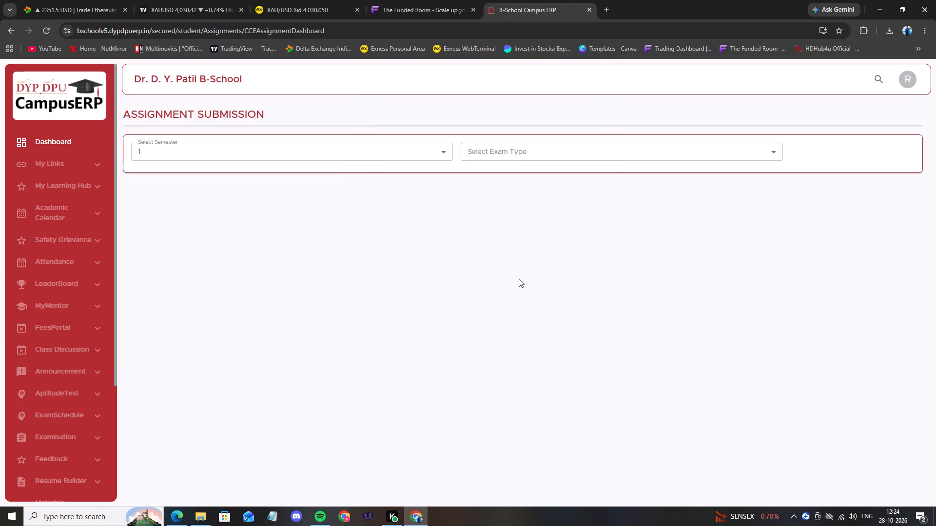
scroll(519, 279, down, 1)
click(570, 151)
click(534, 188)
Upload the Excel workbook from the Desktop as the Microsoft Excel Associate Certification (Class test) submission.
scroll(446, 332, down, 13)
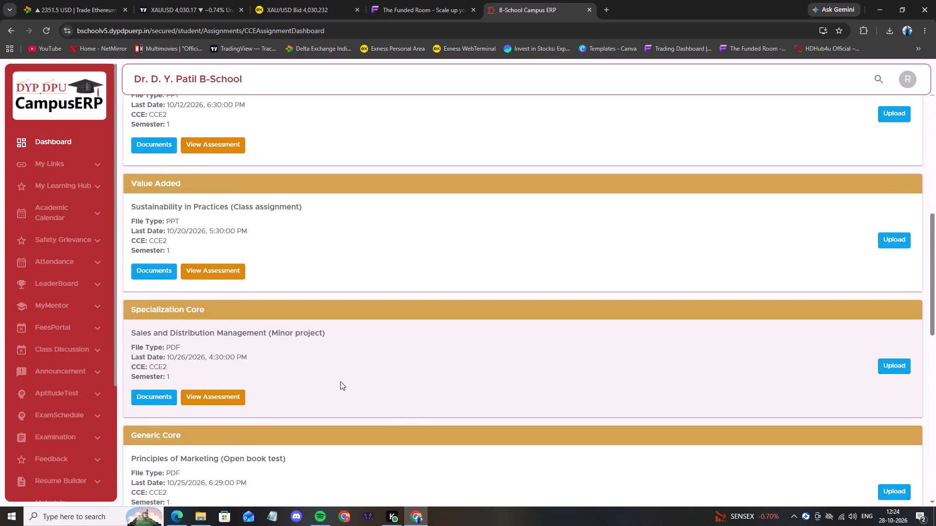
scroll(340, 381, down, 20)
scroll(340, 381, down, 2)
click(906, 439)
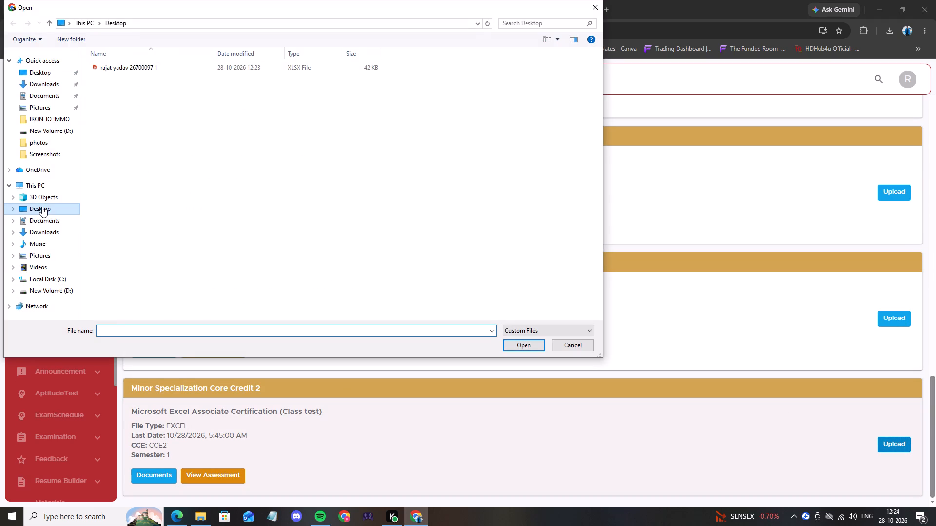
click(42, 207)
click(188, 64)
click(527, 348)
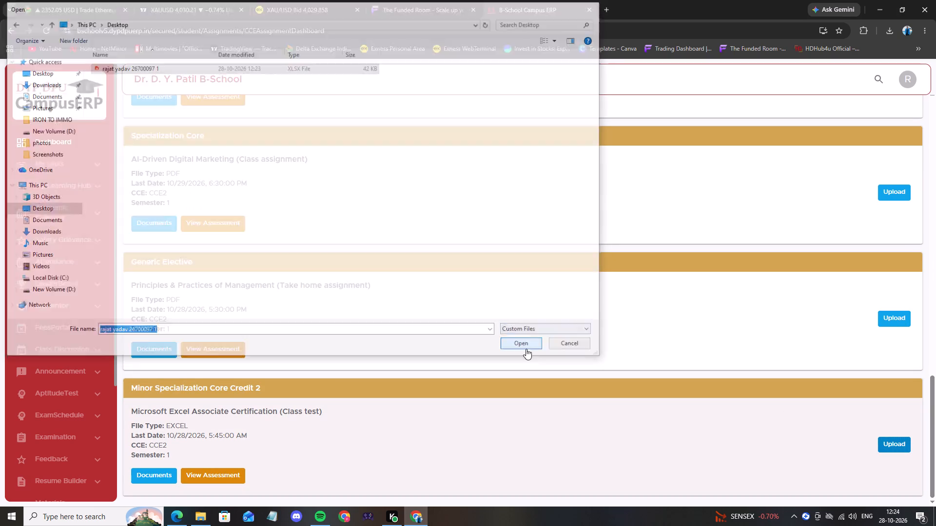
click(541, 309)
View the submitted file for Microsoft Excel Associate Certification (Class test).
scroll(618, 371, down, 4)
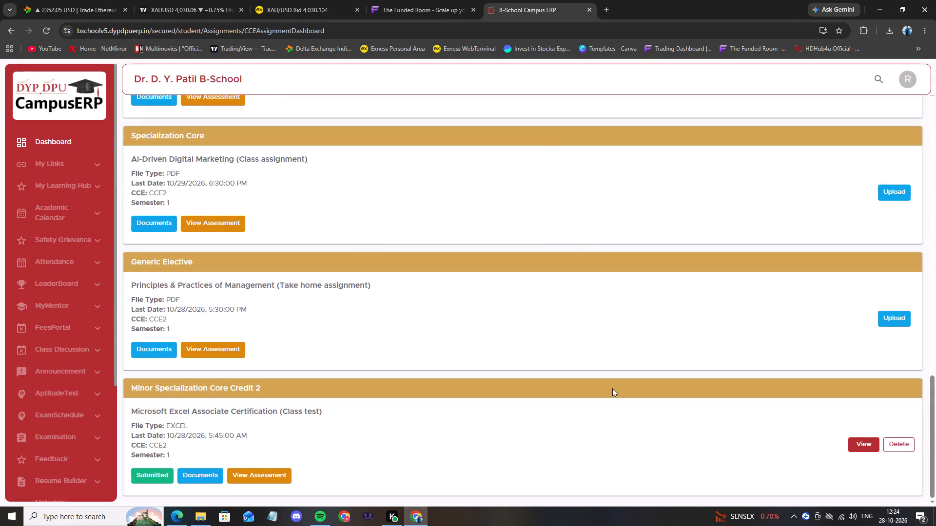
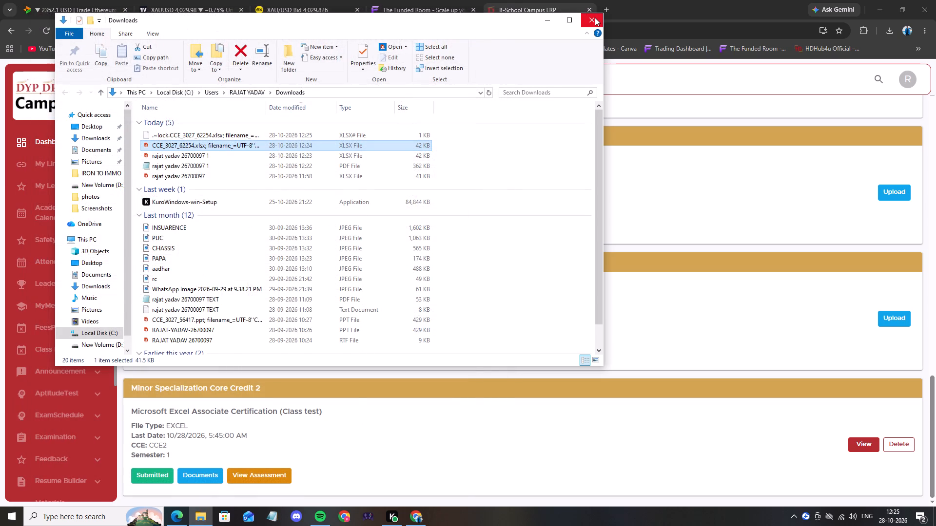
Close the Downloads folder window and look through the semester 1 CCE2 assignments on the submission page.
click(595, 18)
scroll(457, 276, up, 3)
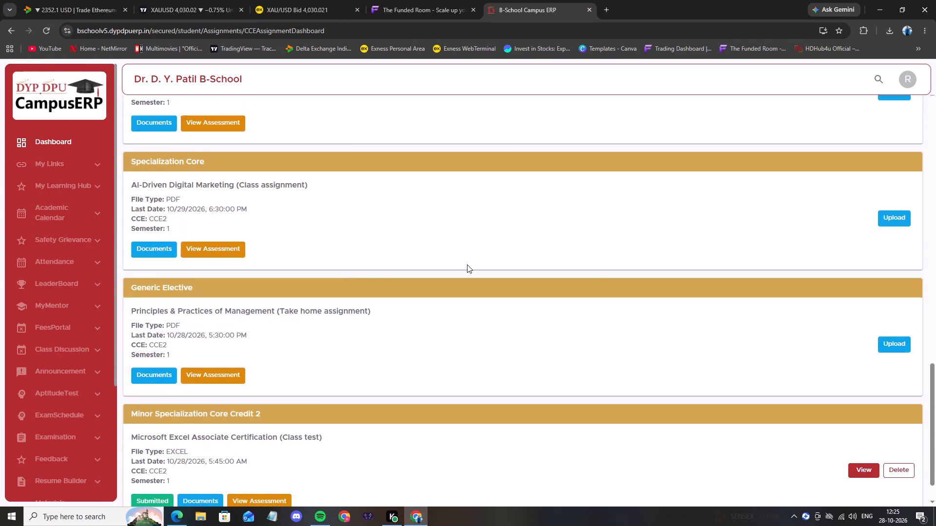
scroll(467, 264, up, 11)
scroll(592, 227, up, 18)
scroll(590, 227, down, 6)
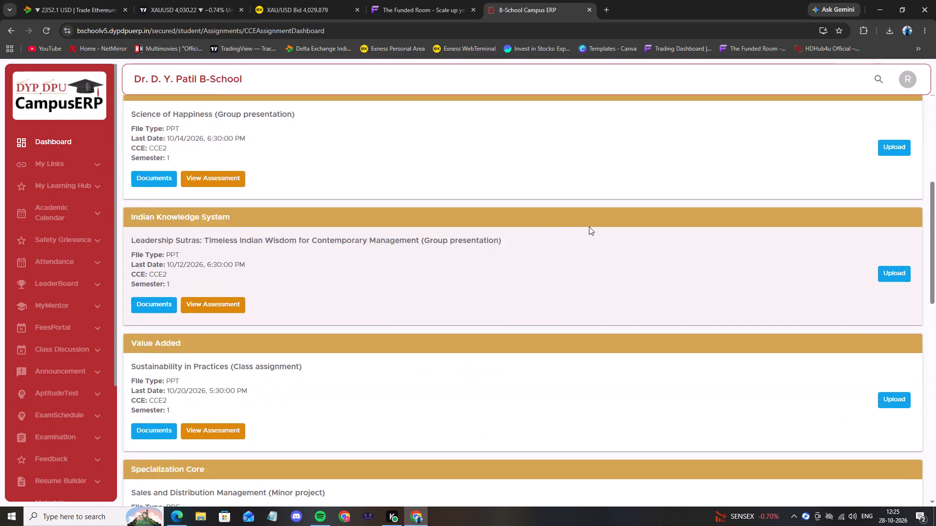
scroll(589, 226, down, 19)
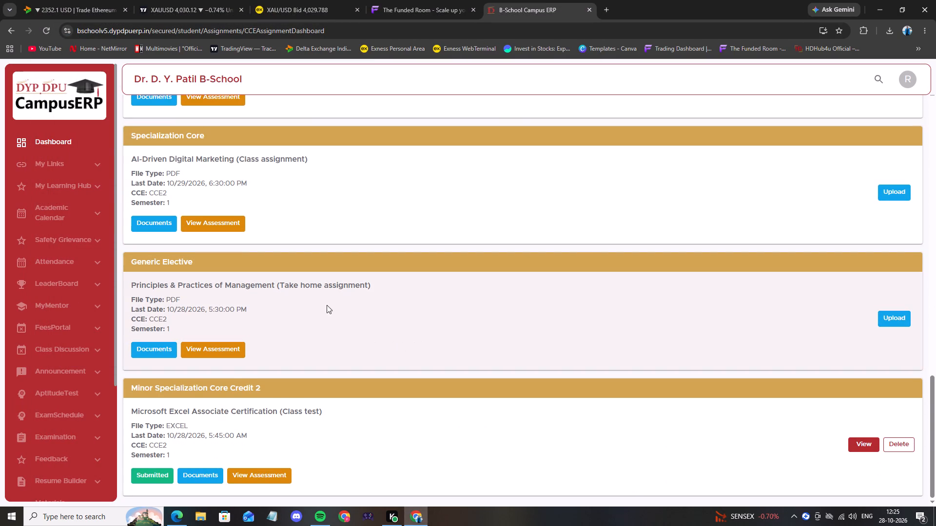
scroll(350, 301, up, 10)
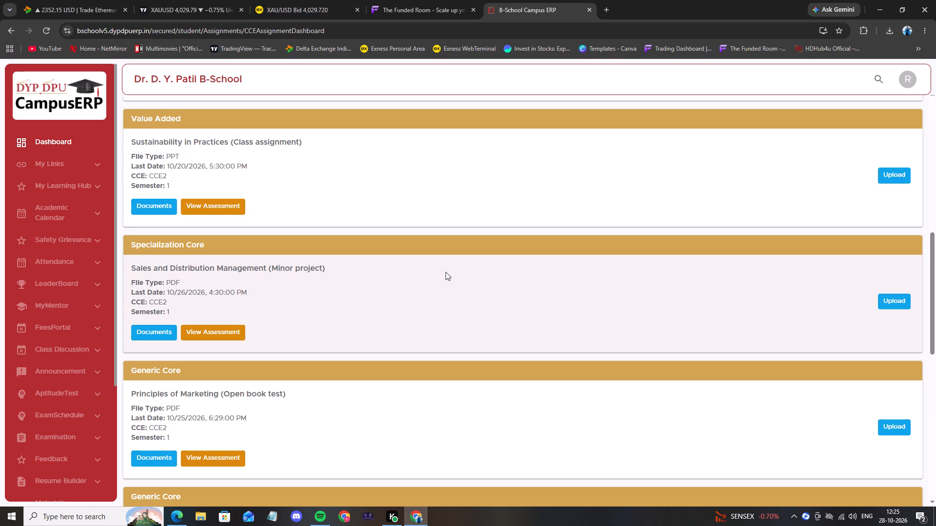
click(199, 5)
click(536, 5)
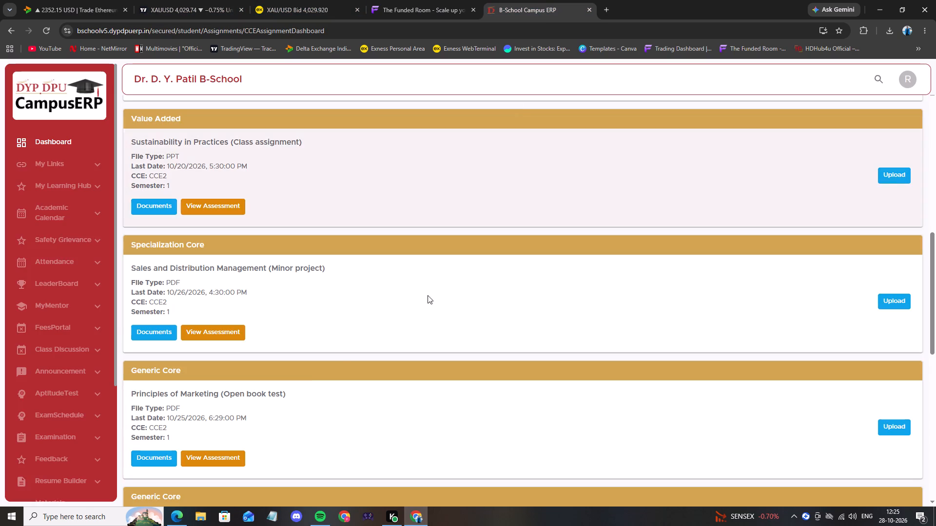
Switch the exam type to CCE1 for semester 1 on the assignment submission page.
scroll(312, 365, up, 17)
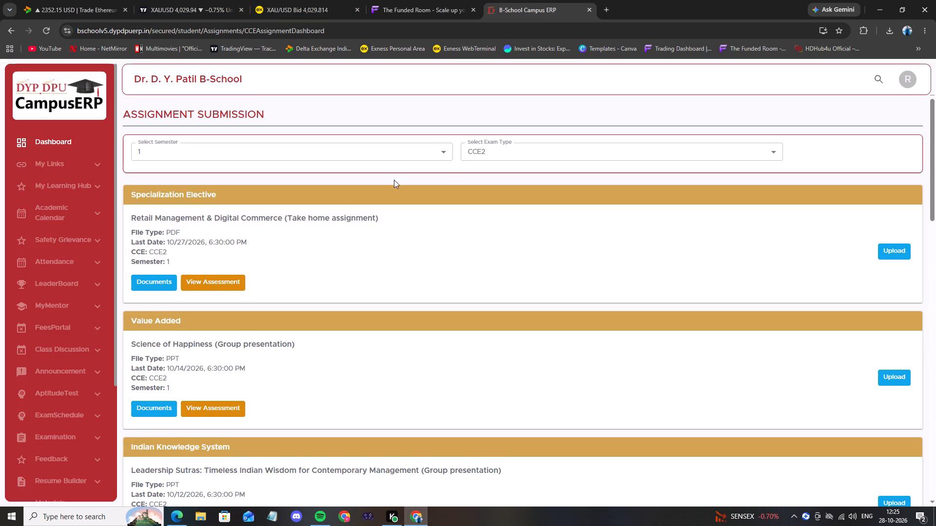
click(377, 150)
click(498, 153)
click(498, 155)
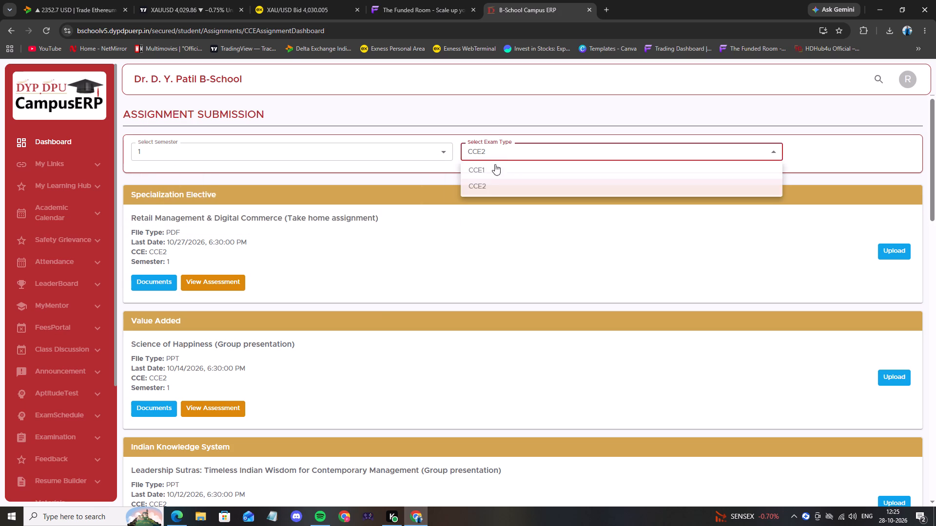
click(491, 172)
Try to download the staff documents for the CCE1 Sustainability in Practices (Class assignment).
scroll(418, 301, down, 16)
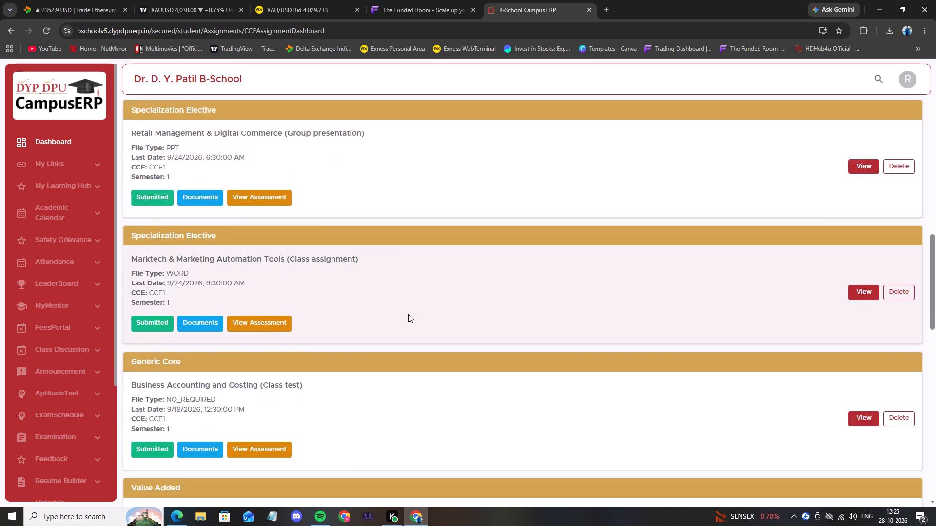
scroll(408, 314, down, 20)
scroll(408, 314, down, 3)
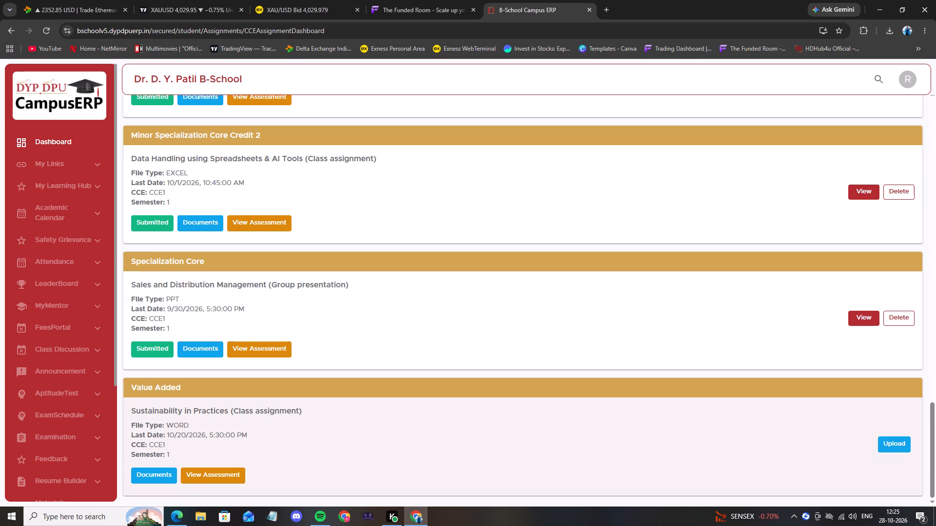
click(152, 474)
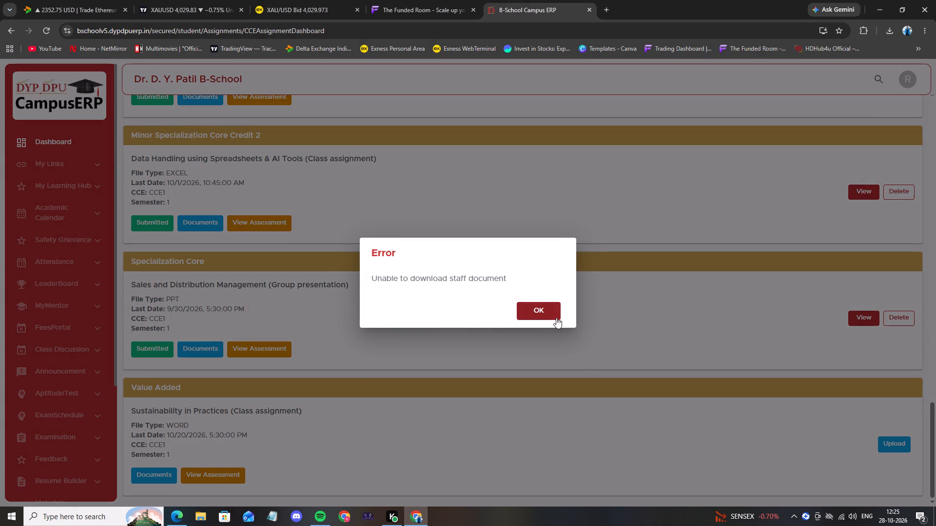
click(543, 312)
Open the assessment preview for CCE1 Sustainability in Practices and read its student tasks, slide structure, presentation requirements and course outcomes.
click(203, 478)
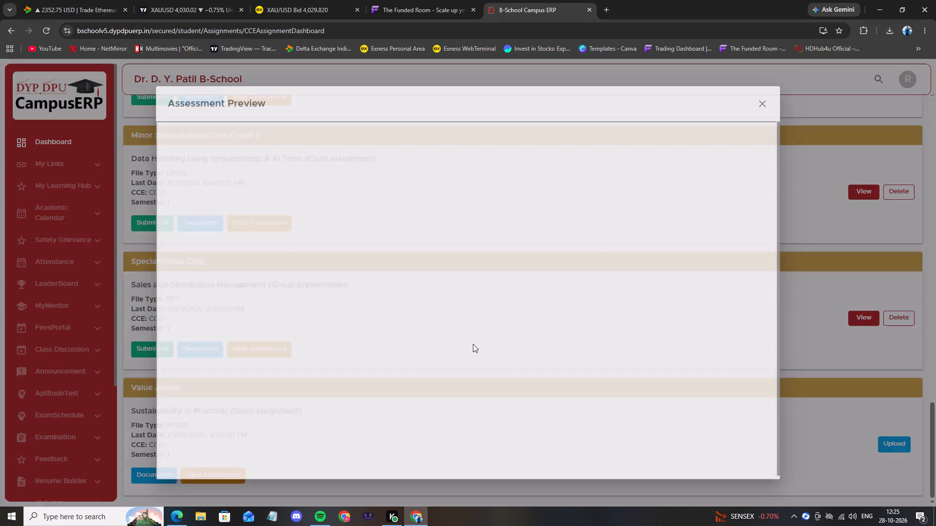
scroll(474, 303, down, 16)
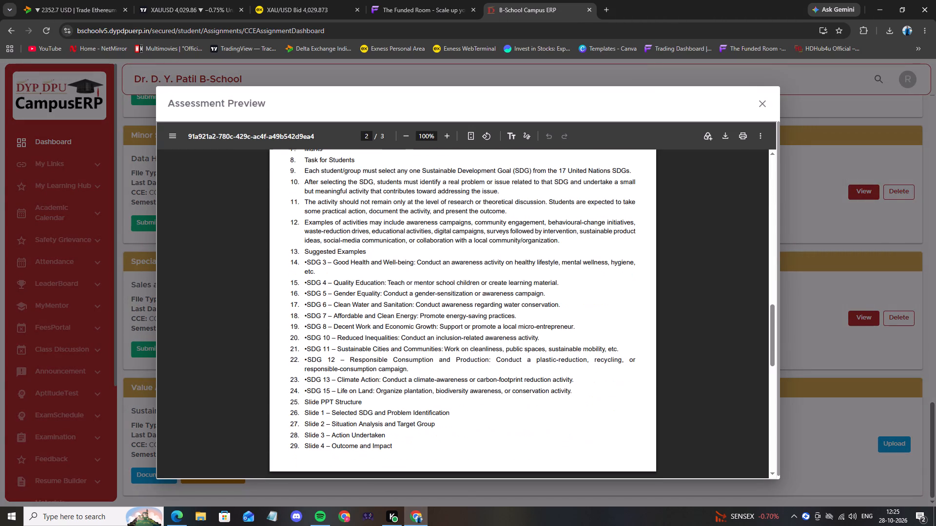
scroll(483, 313, down, 3)
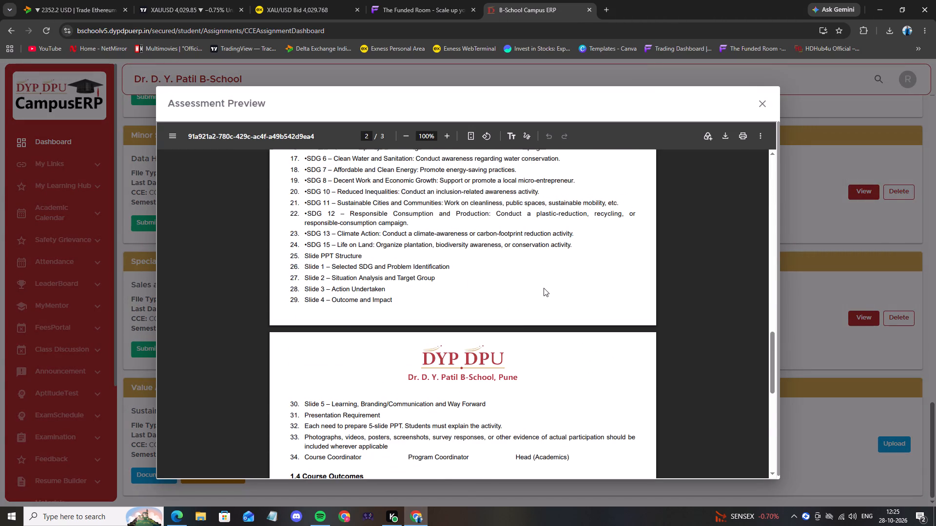
scroll(545, 286, down, 8)
scroll(545, 286, up, 2)
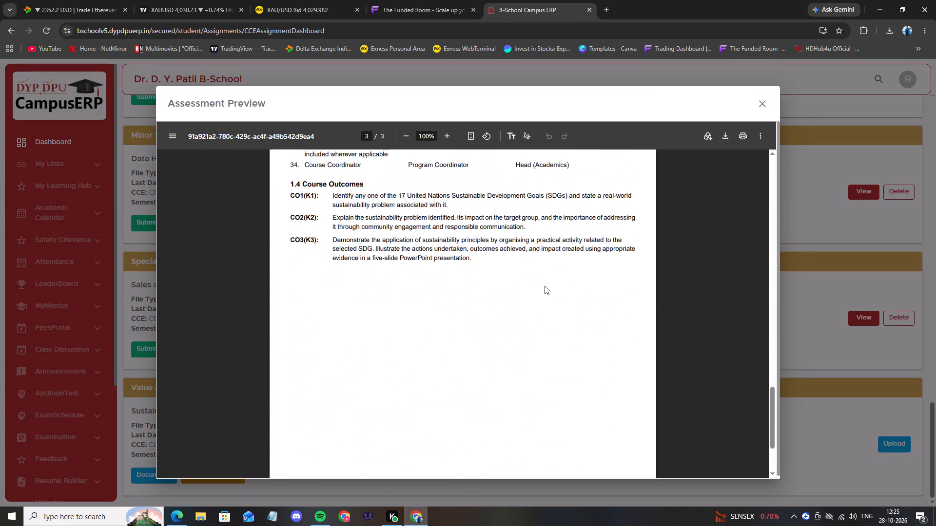
scroll(545, 287, up, 4)
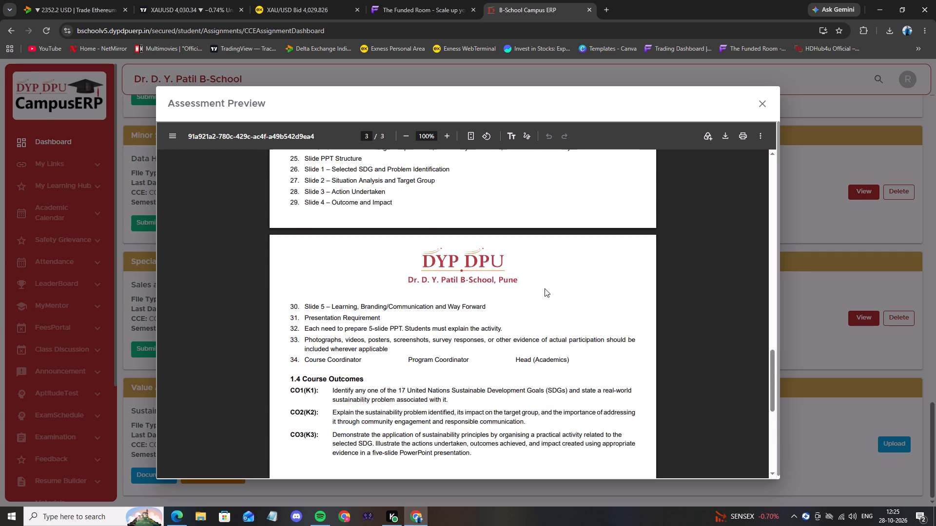
scroll(544, 290, up, 1)
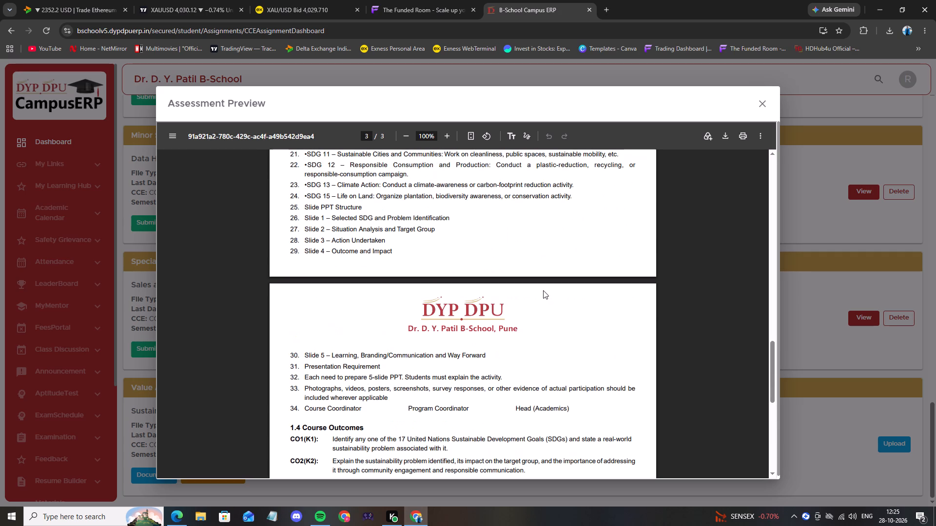
scroll(543, 290, down, 1)
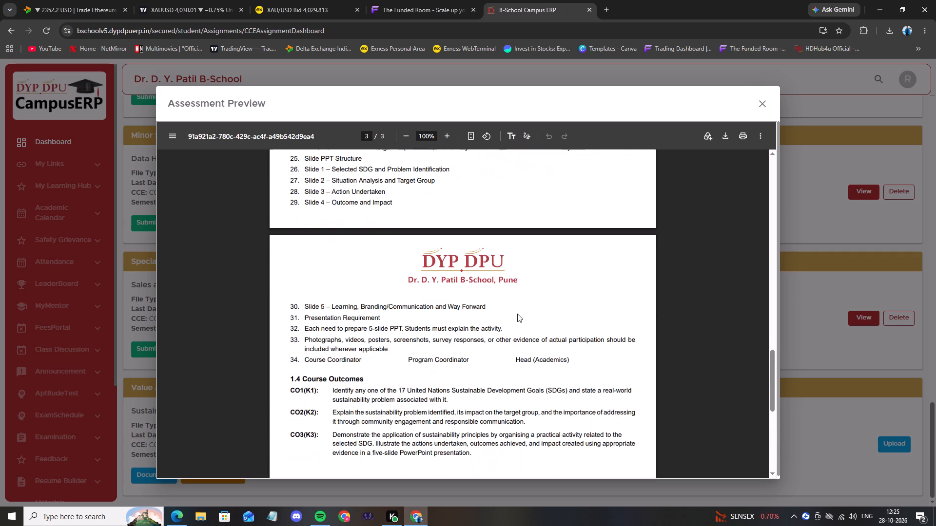
scroll(517, 314, down, 1)
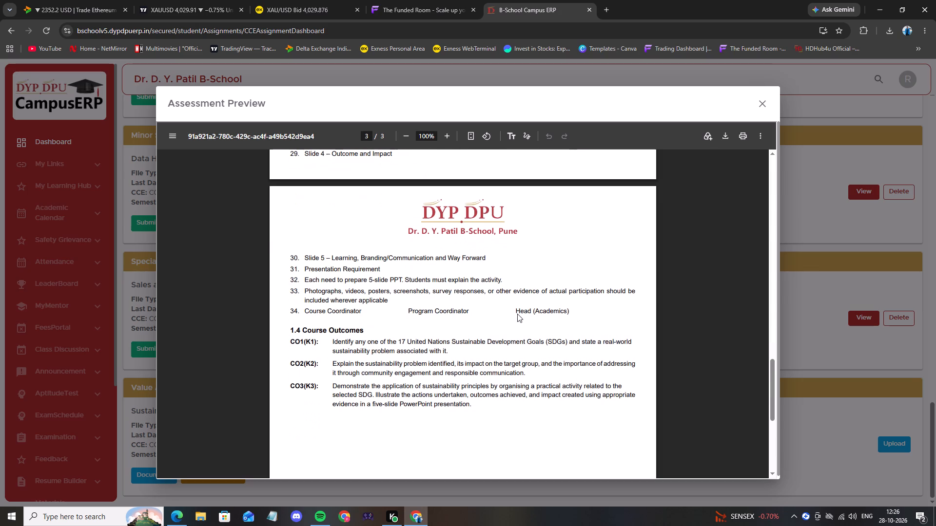
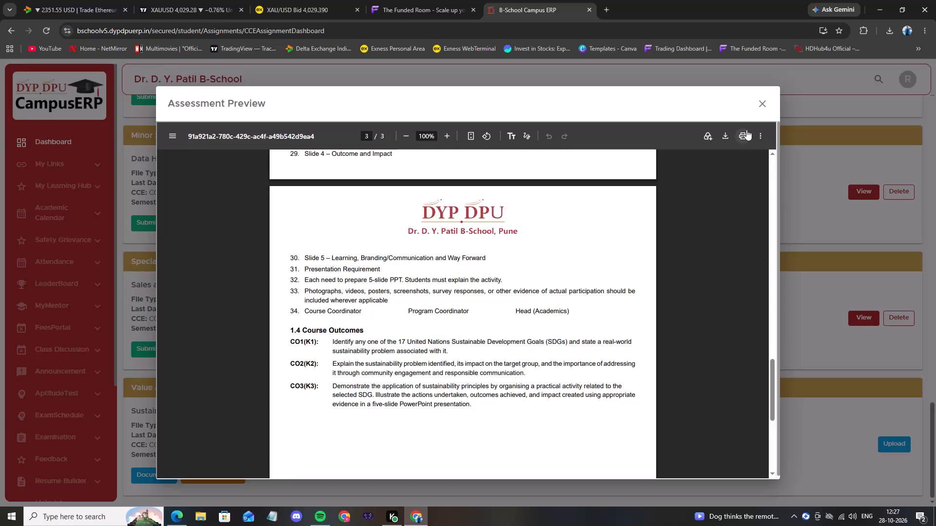
Close the assessment preview for Sustainability in Practices and return to the CCE1 assignment list.
click(767, 107)
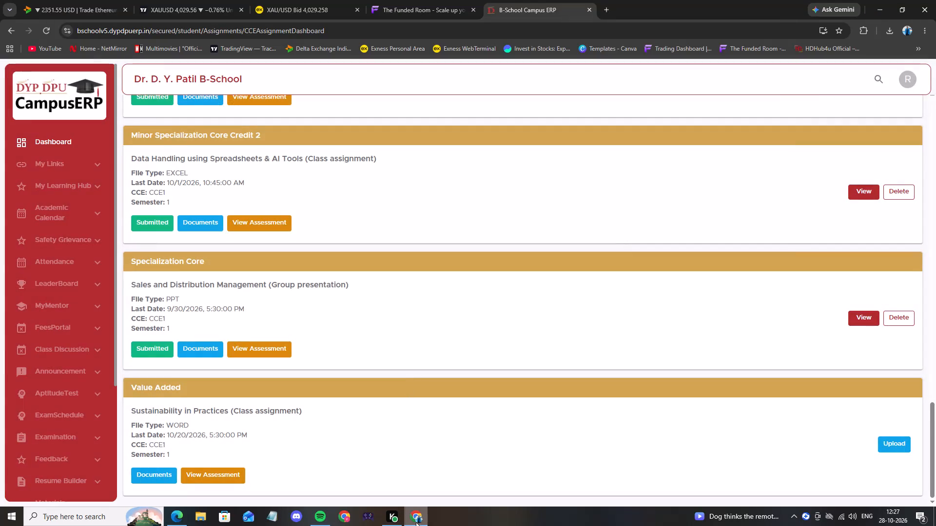